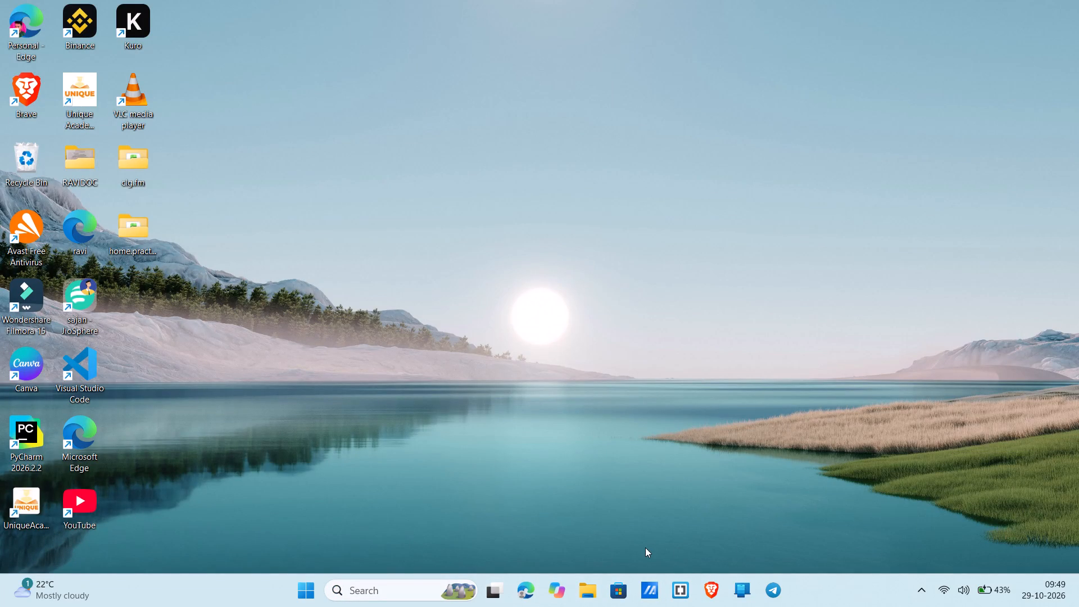
Launch Power BI Desktop and start a blank report.
{"action": "left_click", "coordinate": [415, 587]}
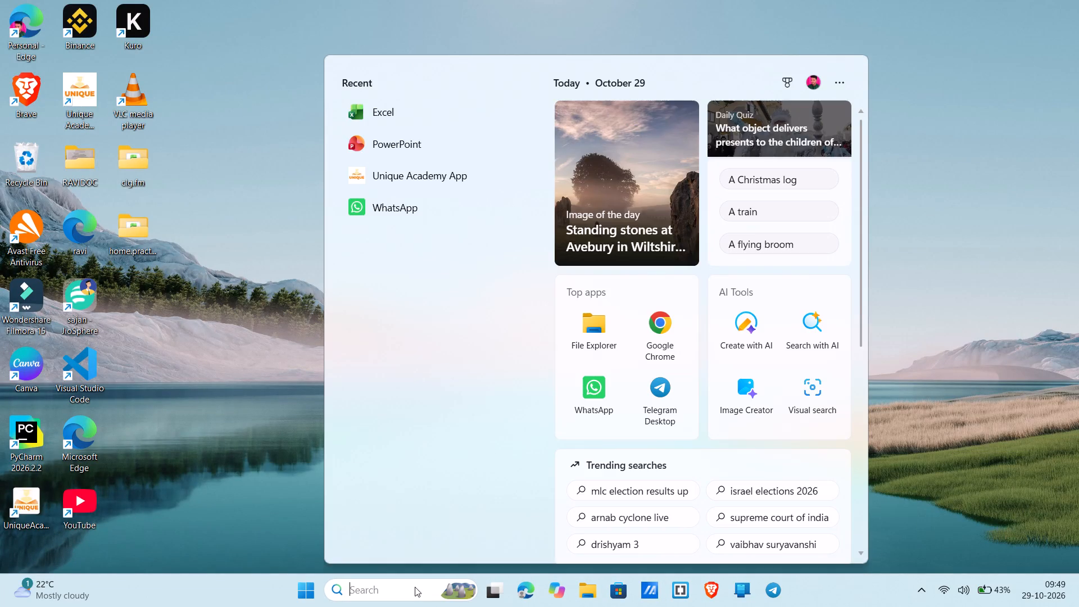
{"action": "type", "text": "po"}
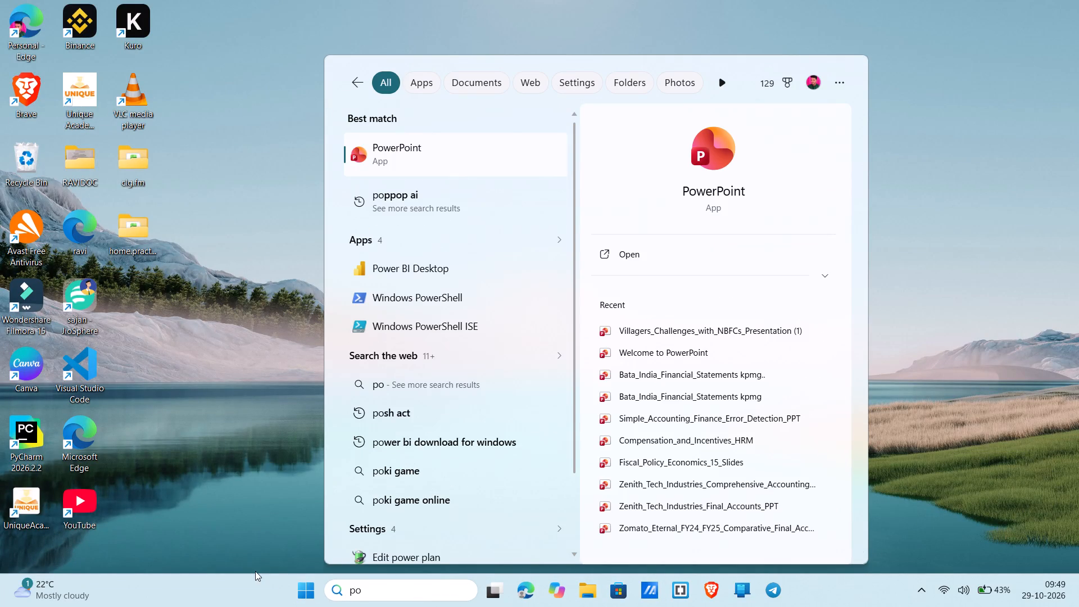
{"action": "triple_click", "coordinate": [412, 264]}
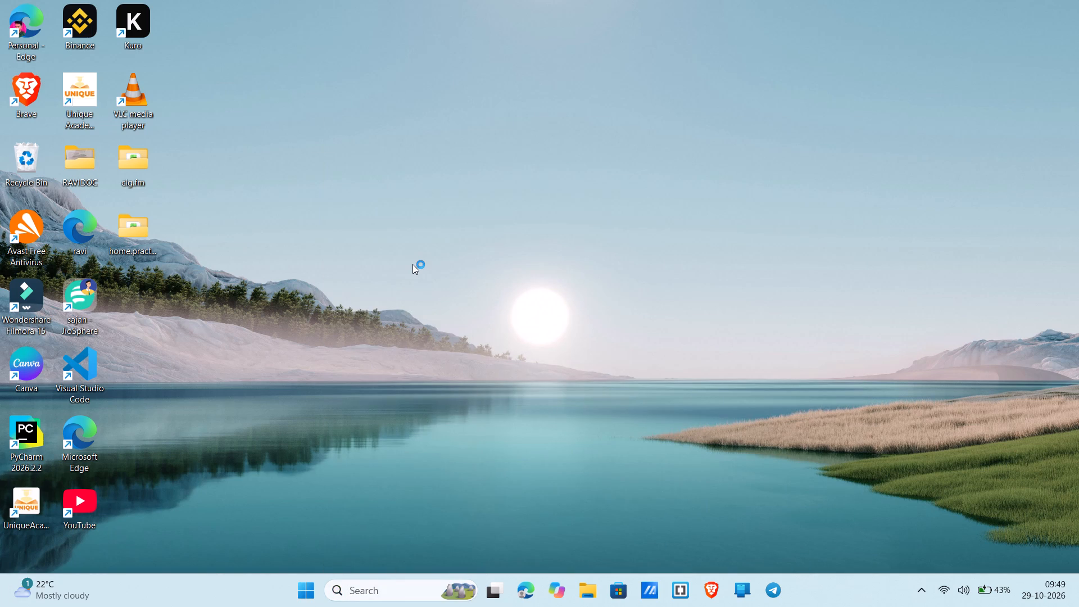
{"action": "left_click", "coordinate": [412, 264]}
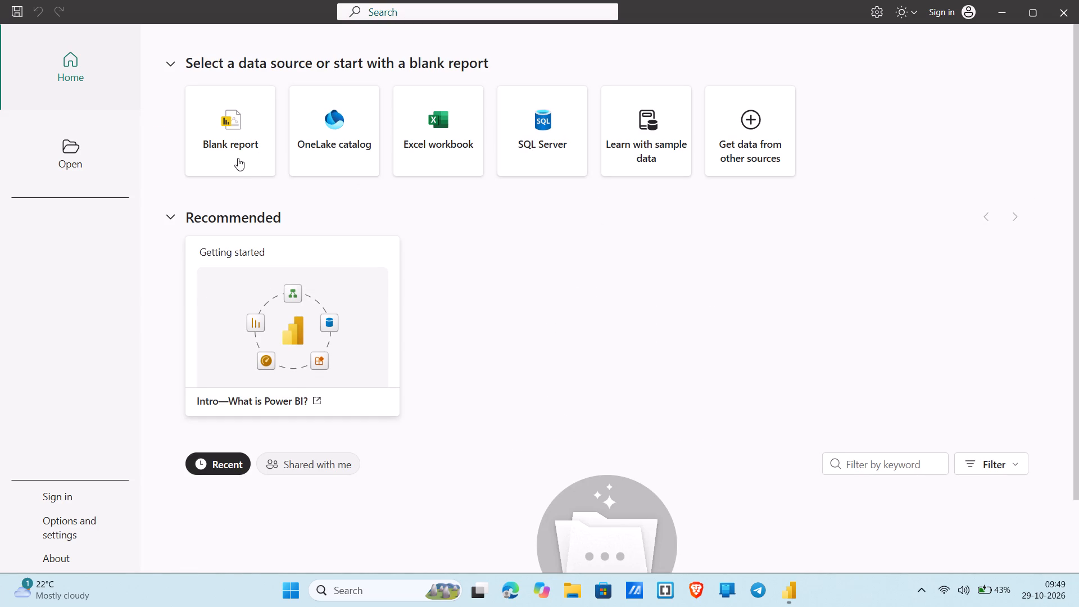
{"action": "double_click", "coordinate": [258, 140]}
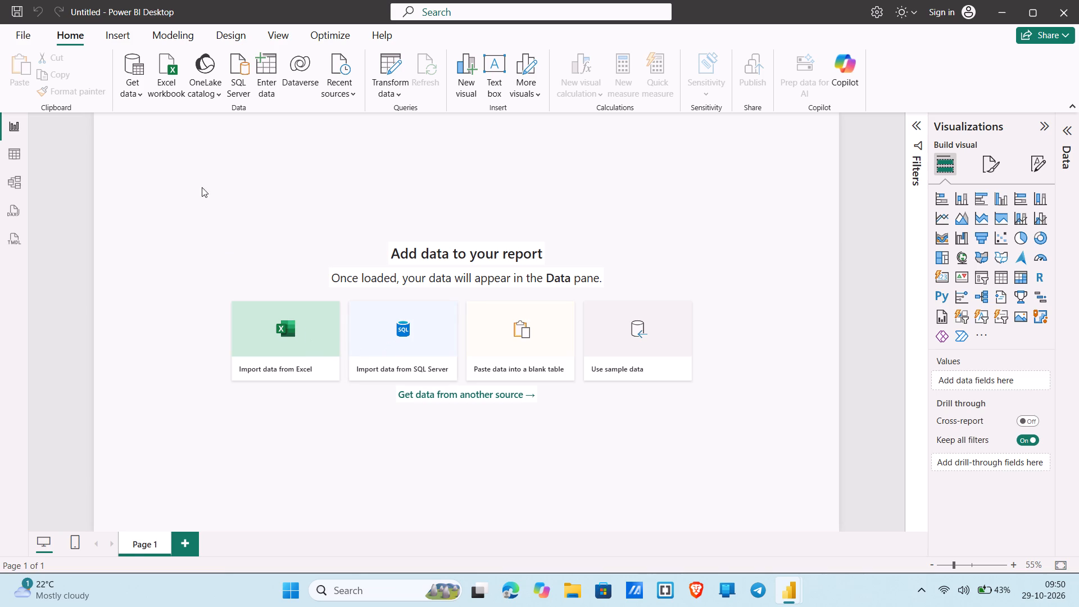
Import the Balance Sheet sheet from the Excel workbook shashi.fintech(practise) and load it into the report.
{"action": "left_click", "coordinate": [291, 321]}
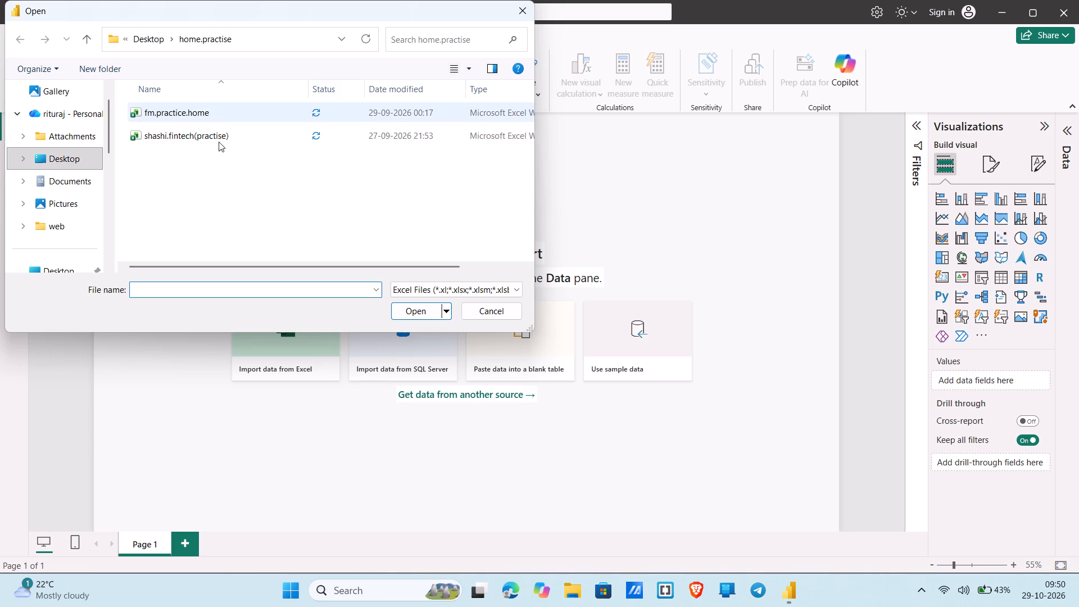
{"action": "left_click", "coordinate": [220, 135]}
{"action": "left_click", "coordinate": [220, 135]}
{"action": "double_click", "coordinate": [220, 135]}
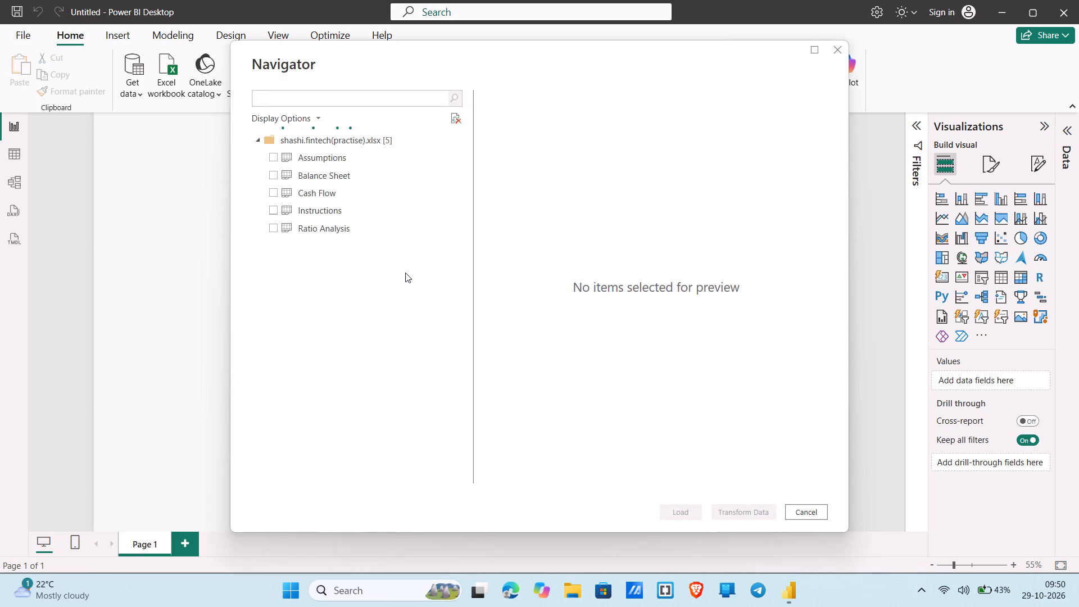
{"action": "double_click", "coordinate": [274, 176]}
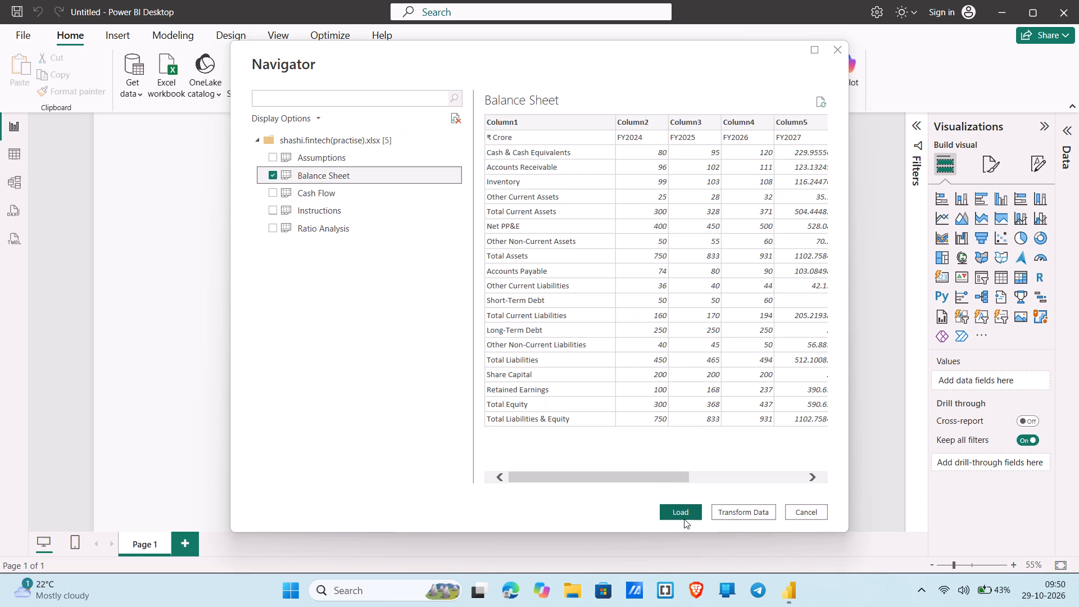
{"action": "left_click_drag", "start_coordinate": [684, 519], "coordinate": [682, 514]}
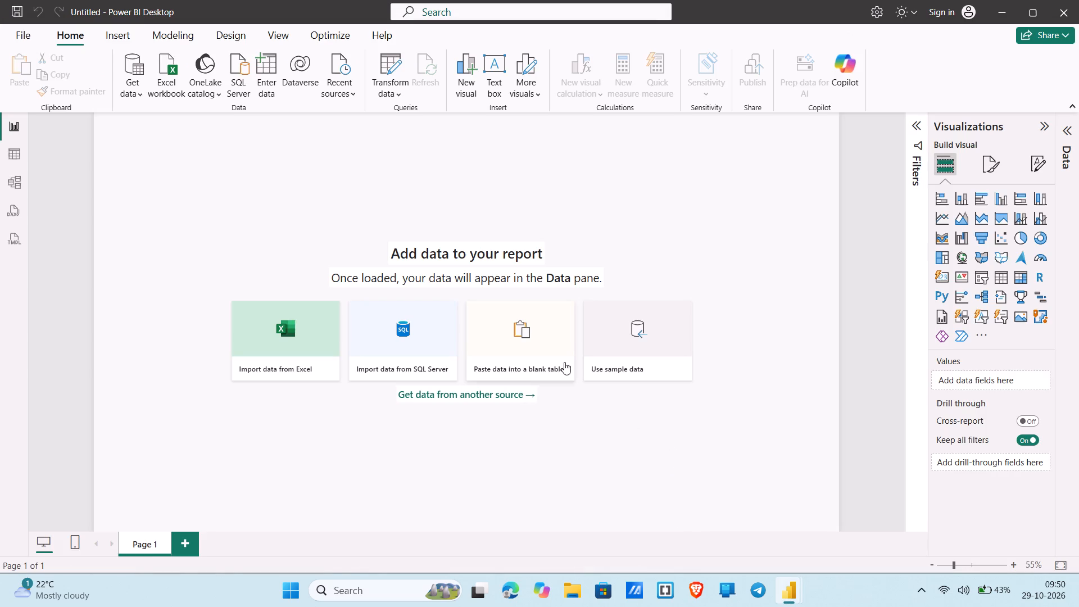
Display the loaded Balance Sheet data in Table view.
{"action": "left_click", "coordinate": [14, 158]}
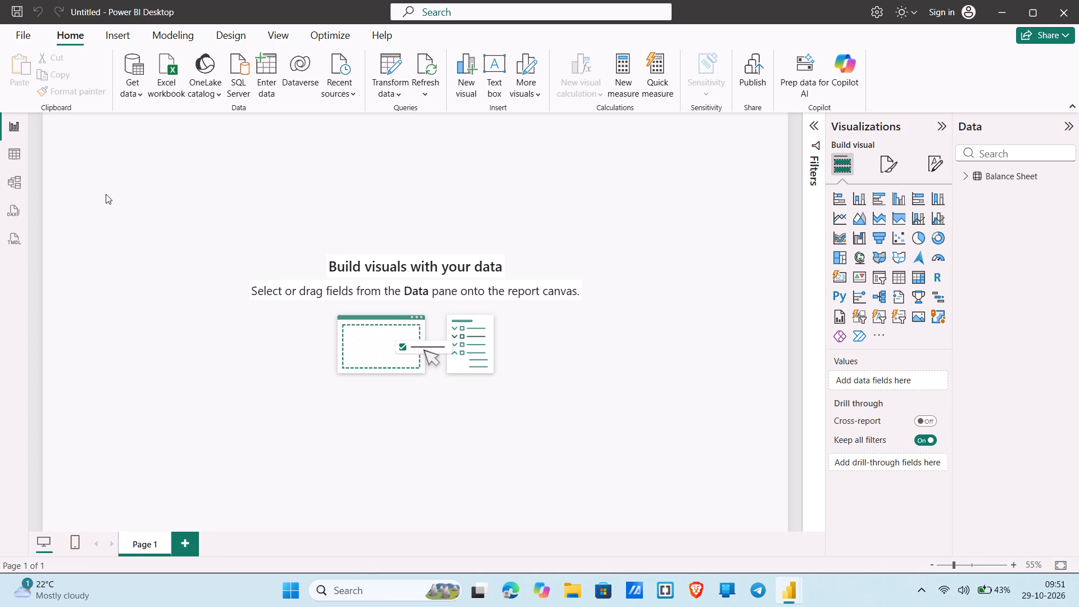
{"action": "left_click", "coordinate": [10, 153]}
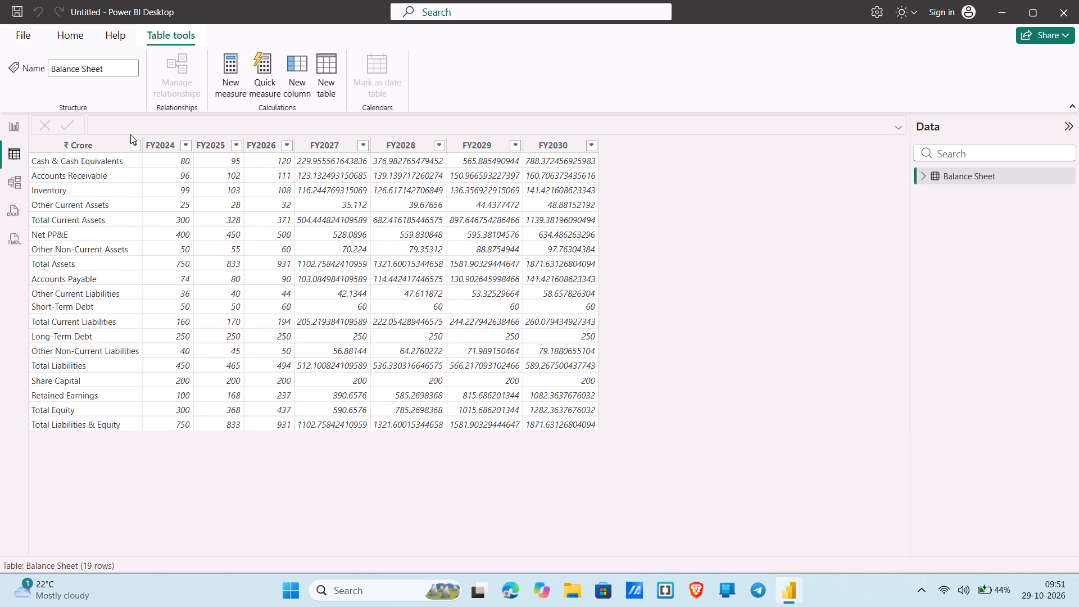
Bring up the general data and query commands for the Balance Sheet table.
{"action": "right_click", "coordinate": [62, 40]}
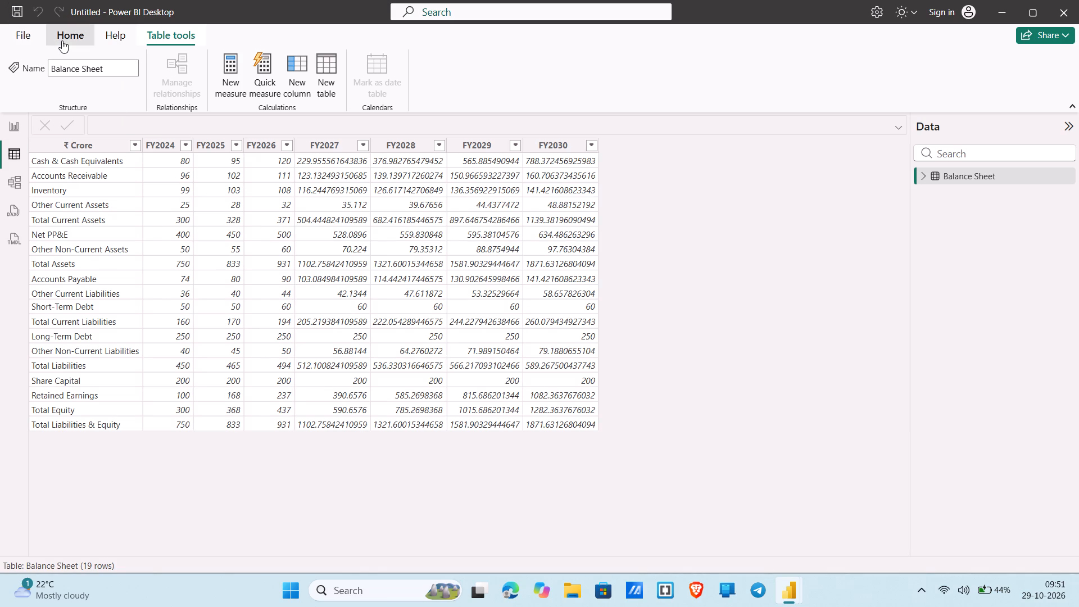
{"action": "right_click", "coordinate": [62, 40]}
{"action": "left_click", "coordinate": [62, 40]}
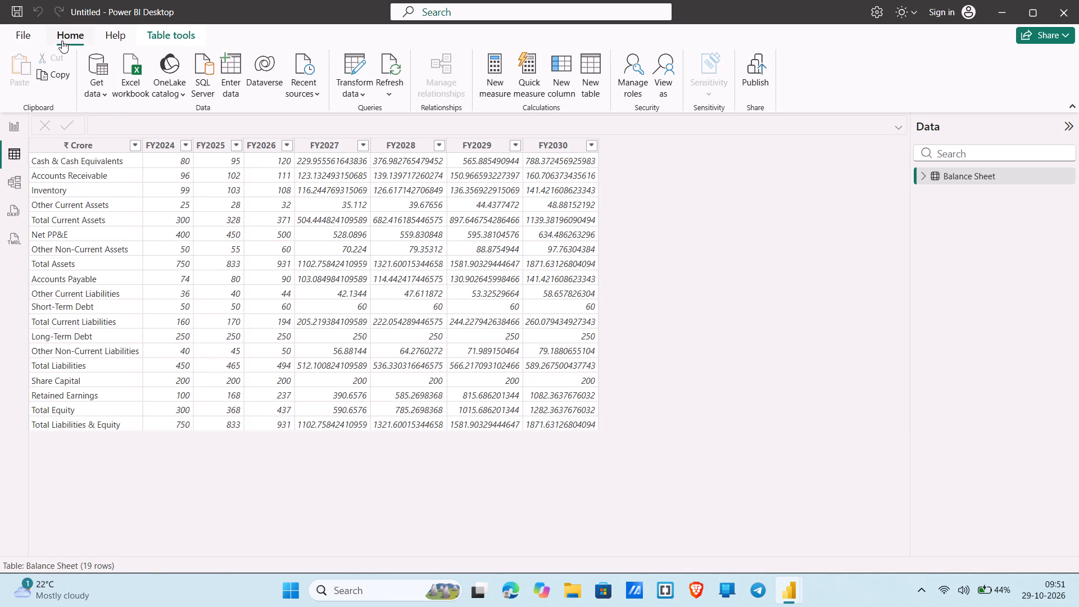
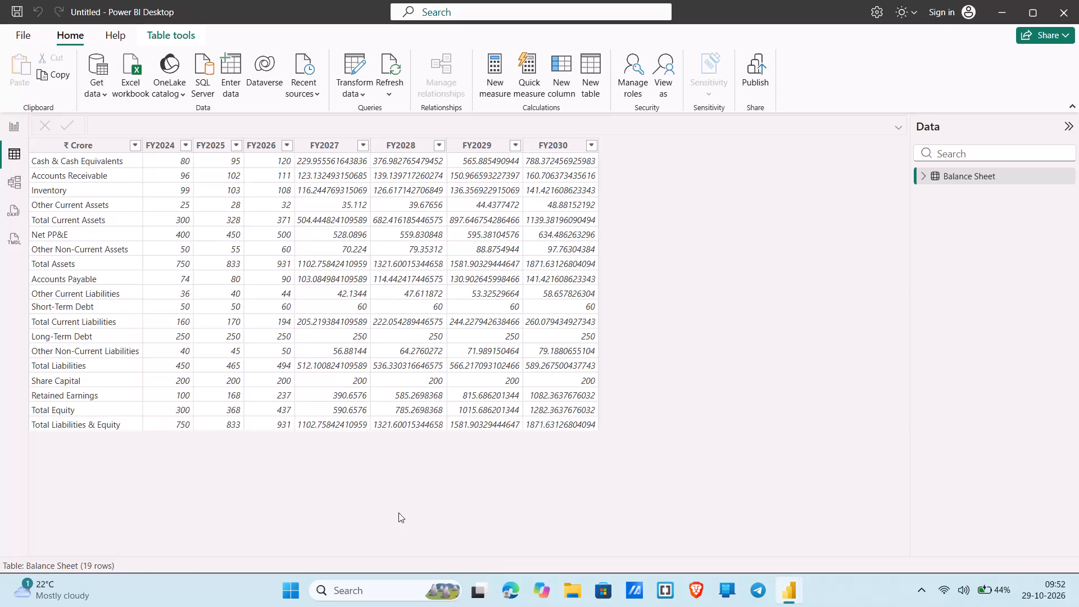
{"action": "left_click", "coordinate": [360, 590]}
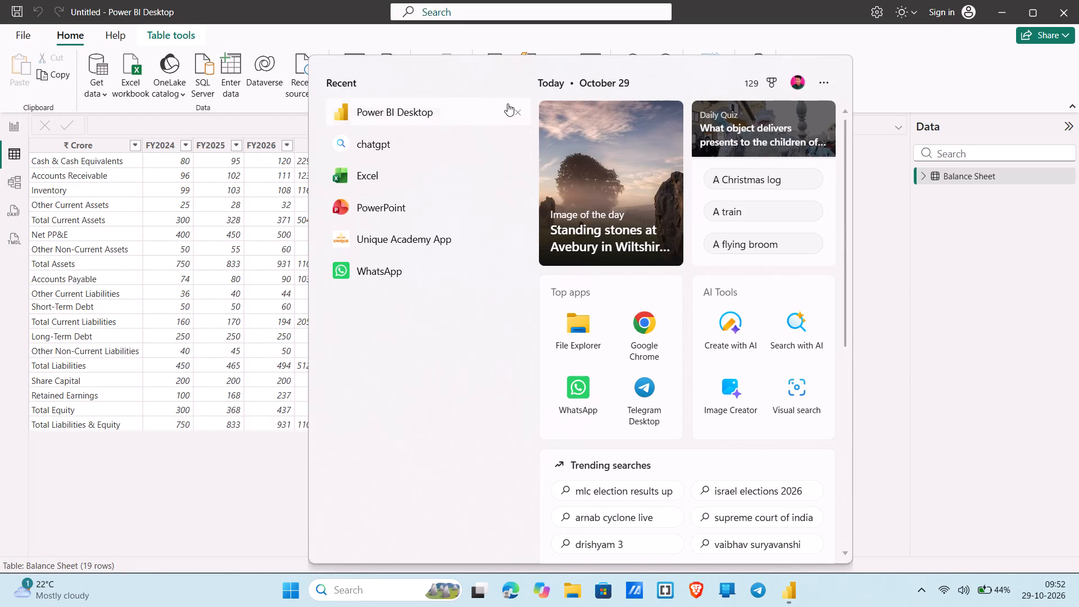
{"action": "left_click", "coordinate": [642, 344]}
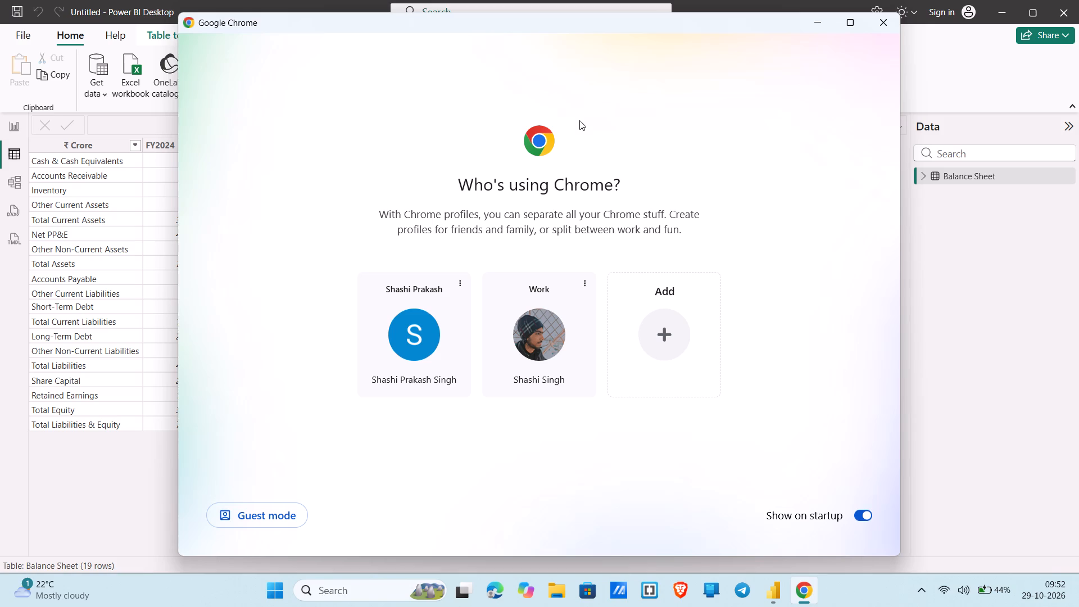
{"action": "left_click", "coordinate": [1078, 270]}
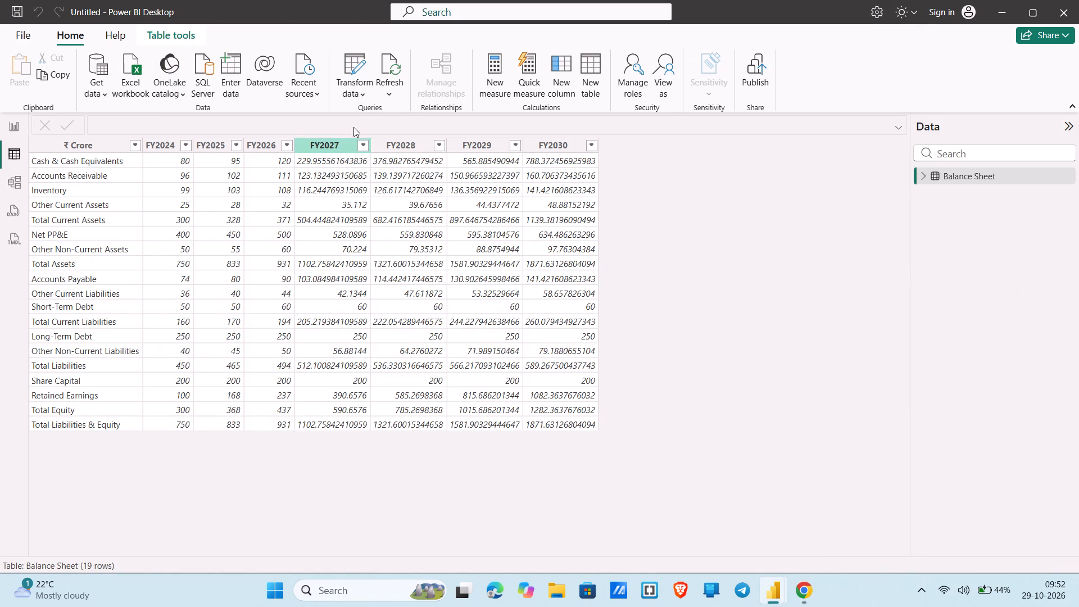
Open the Balance Sheet query in Power Query Editor and look over its rows.
{"action": "left_click", "coordinate": [355, 97]}
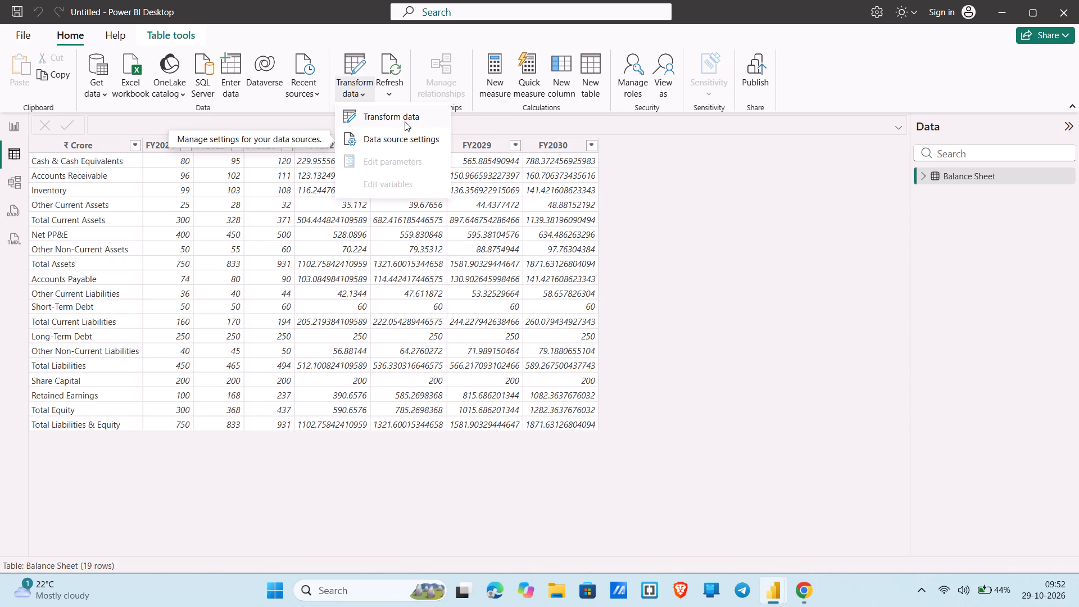
{"action": "left_click", "coordinate": [407, 119]}
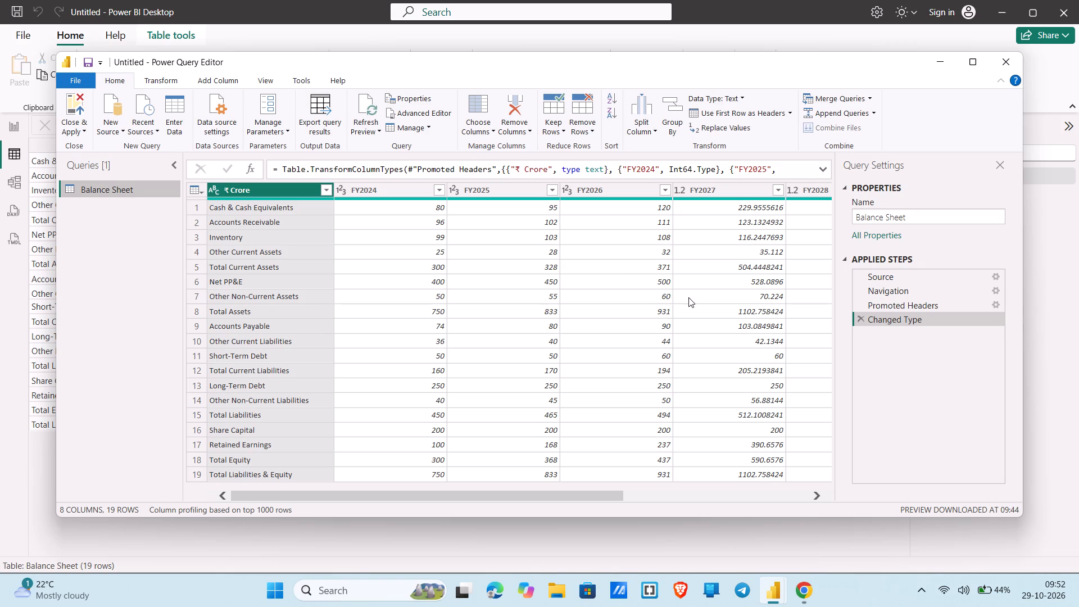
{"action": "scroll", "coordinate": [688, 297], "scroll_direction": "down", "scroll_amount": 11}
{"action": "scroll", "coordinate": [700, 278], "scroll_direction": "up", "scroll_amount": 4}
{"action": "left_click", "coordinate": [810, 604]}
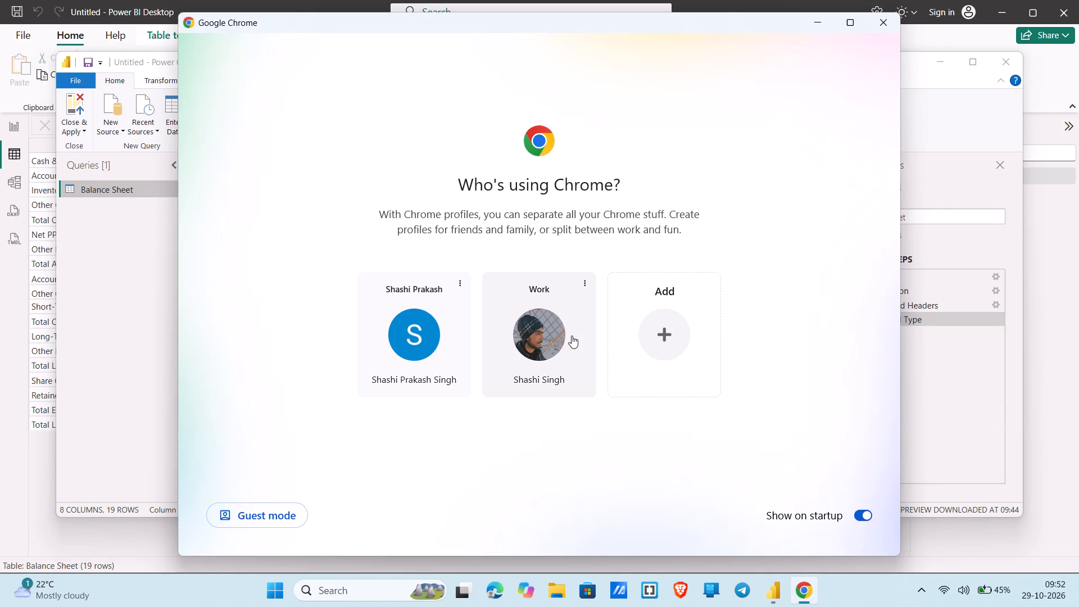
{"action": "left_click", "coordinate": [885, 18]}
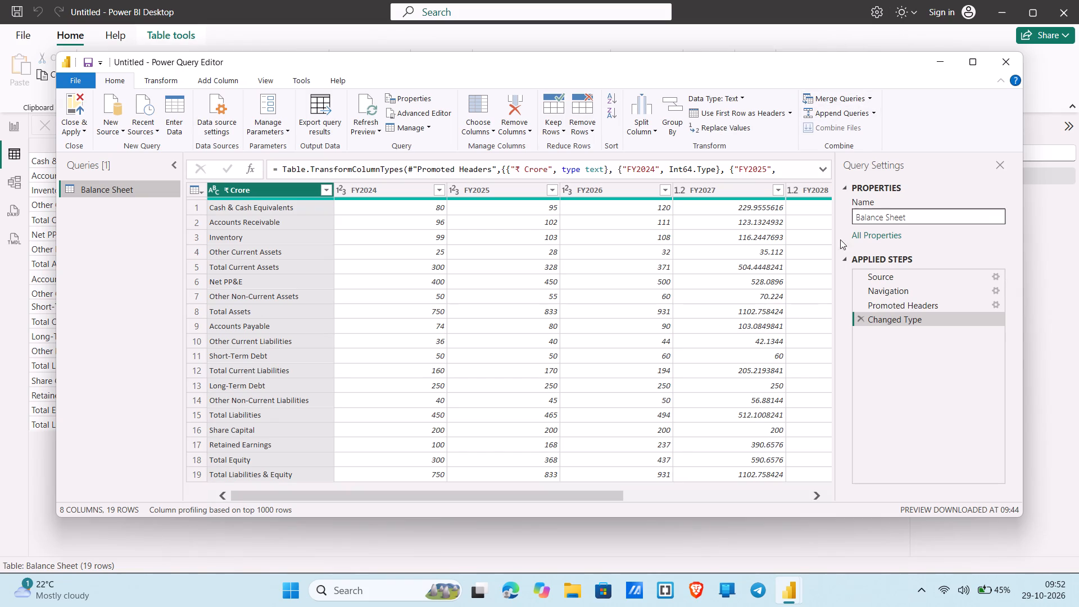
{"action": "left_click", "coordinate": [391, 579]}
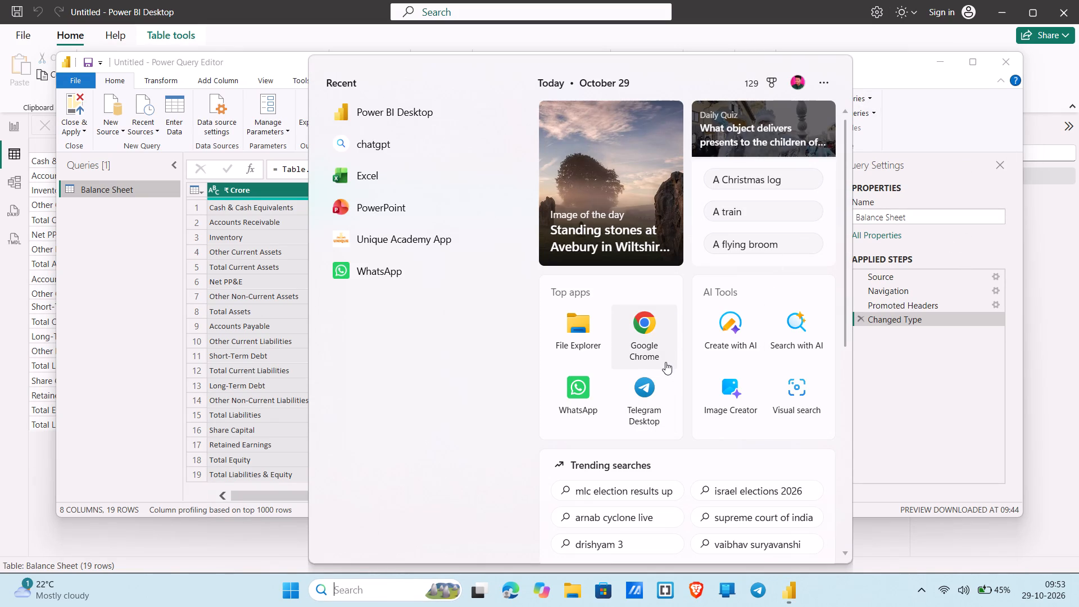
{"action": "left_click", "coordinate": [660, 354]}
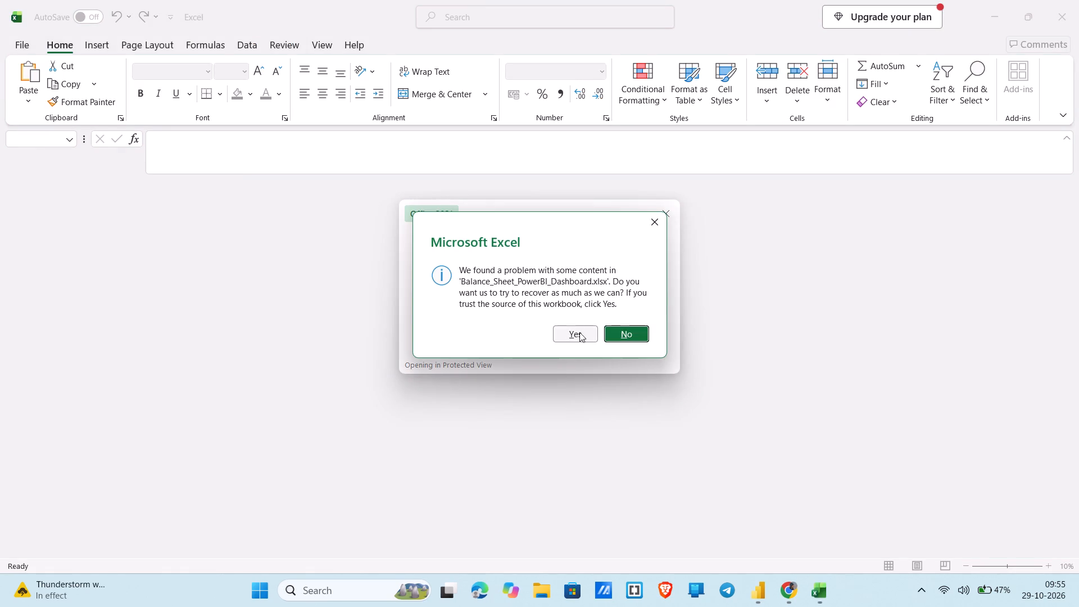
{"action": "left_click", "coordinate": [581, 336]}
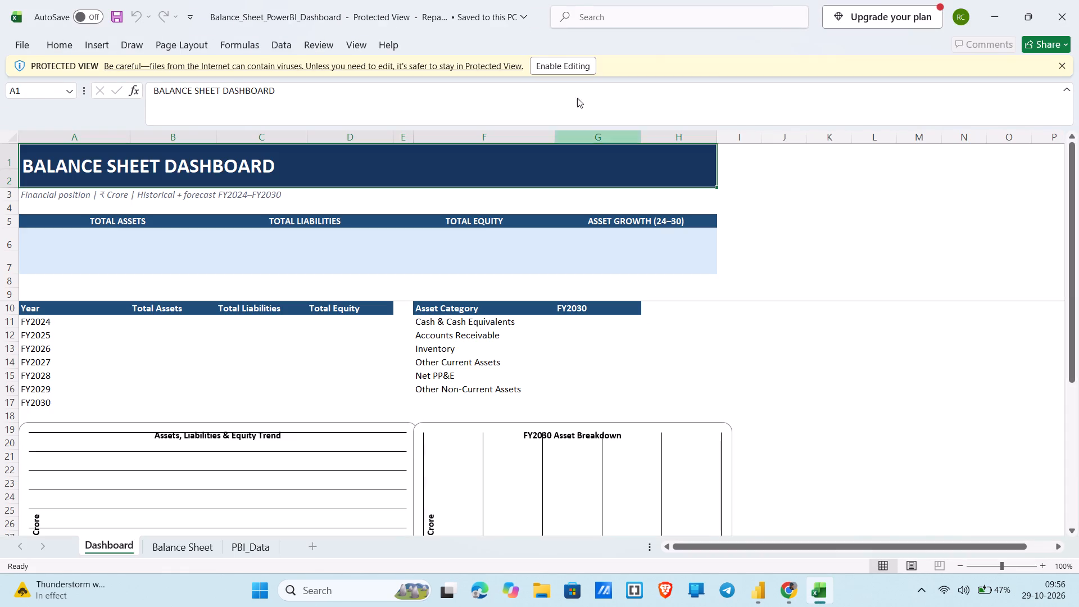
Enable editing for the Balance_Sheet_PowerBI_Dashboard workbook and dismiss the repair report.
{"action": "left_click", "coordinate": [560, 71]}
{"action": "scroll", "coordinate": [498, 279], "scroll_direction": "down", "scroll_amount": 2}
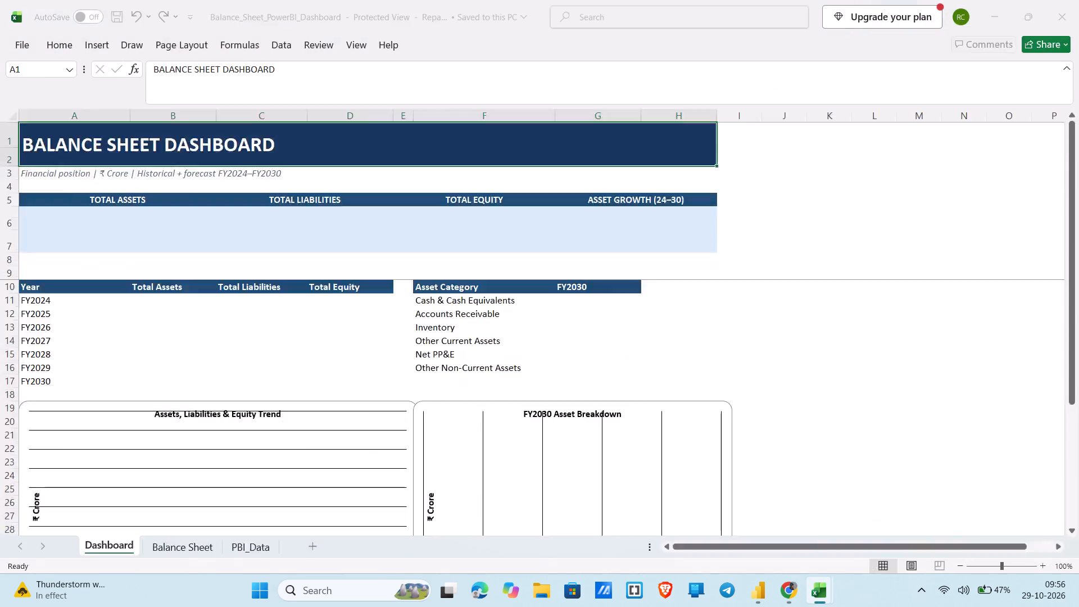
{"action": "scroll", "coordinate": [498, 279], "scroll_direction": "down", "scroll_amount": 1}
{"action": "left_click", "coordinate": [655, 351]}
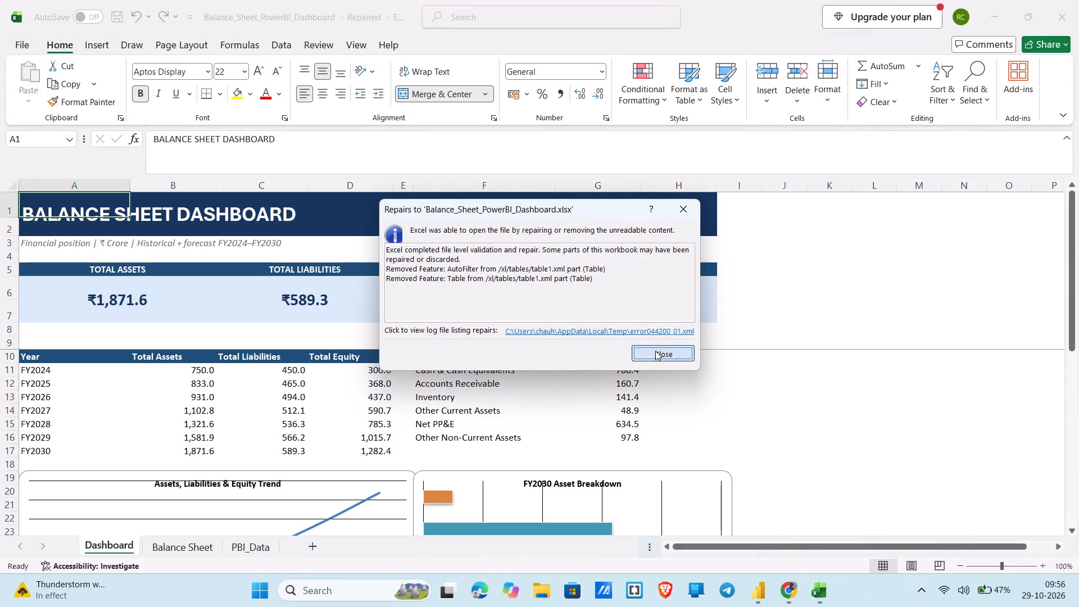
Examine the Dashboard sheet's summary figures, yearly and asset category tables, both charts and the Power BI tip.
{"action": "scroll", "coordinate": [577, 331], "scroll_direction": "down", "scroll_amount": 3}
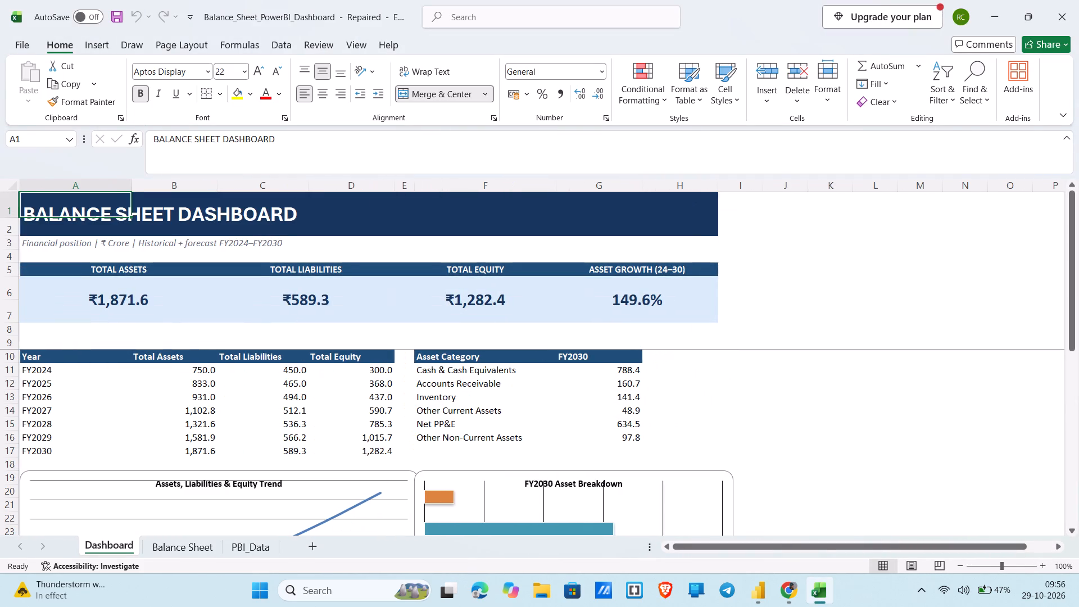
{"action": "scroll", "coordinate": [577, 331], "scroll_direction": "down", "scroll_amount": 1}
{"action": "left_click", "coordinate": [781, 362]}
{"action": "scroll", "coordinate": [781, 362], "scroll_direction": "down", "scroll_amount": 4}
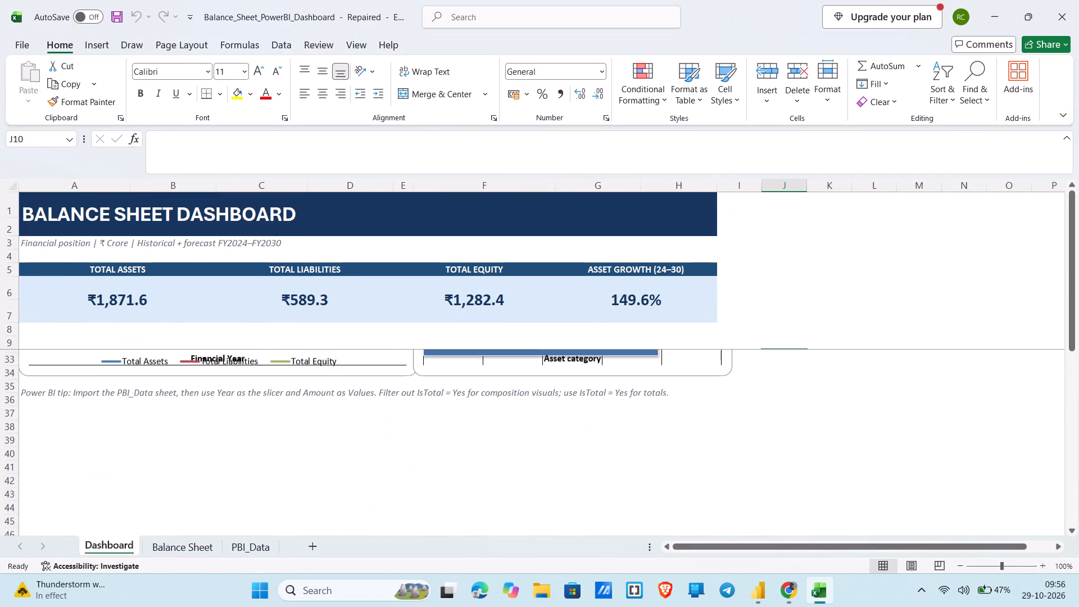
{"action": "scroll", "coordinate": [781, 362], "scroll_direction": "up", "scroll_amount": 5}
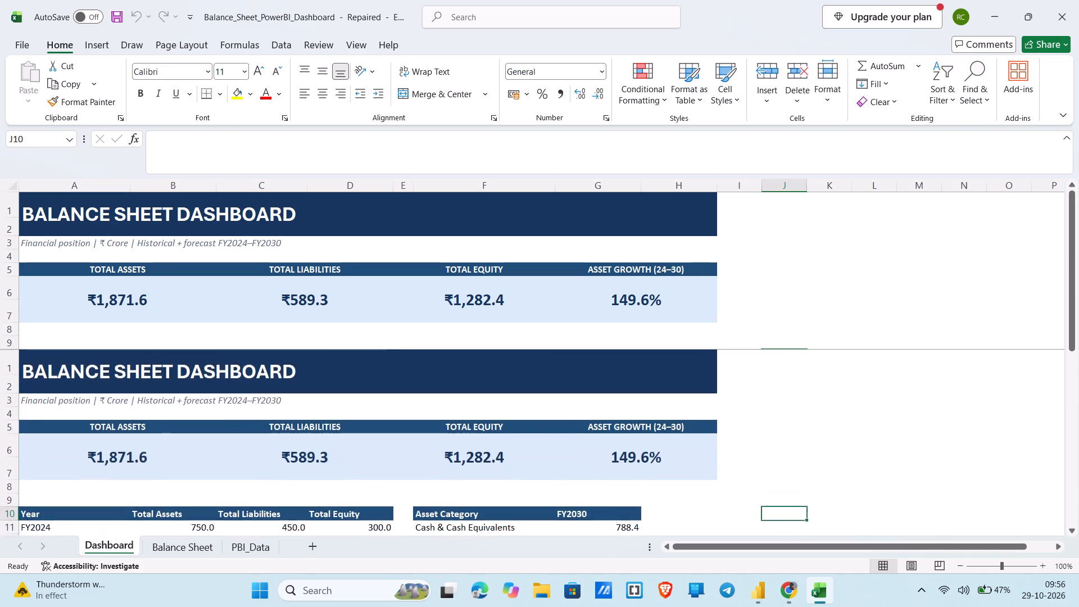
{"action": "scroll", "coordinate": [782, 299], "scroll_direction": "down", "scroll_amount": 2}
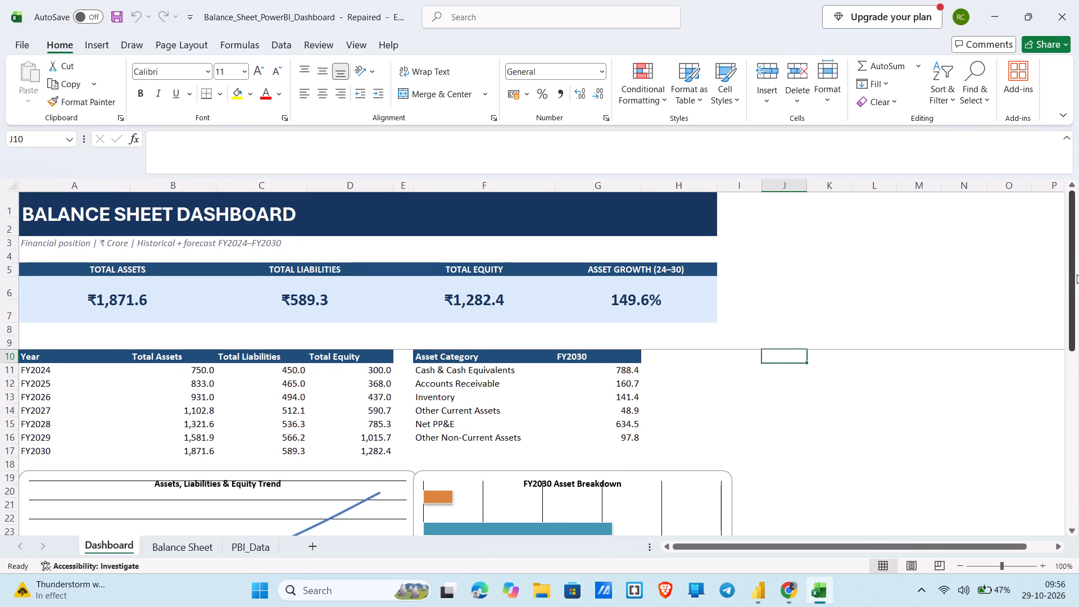
{"action": "left_click_drag", "start_coordinate": [1072, 273], "coordinate": [1077, 341]}
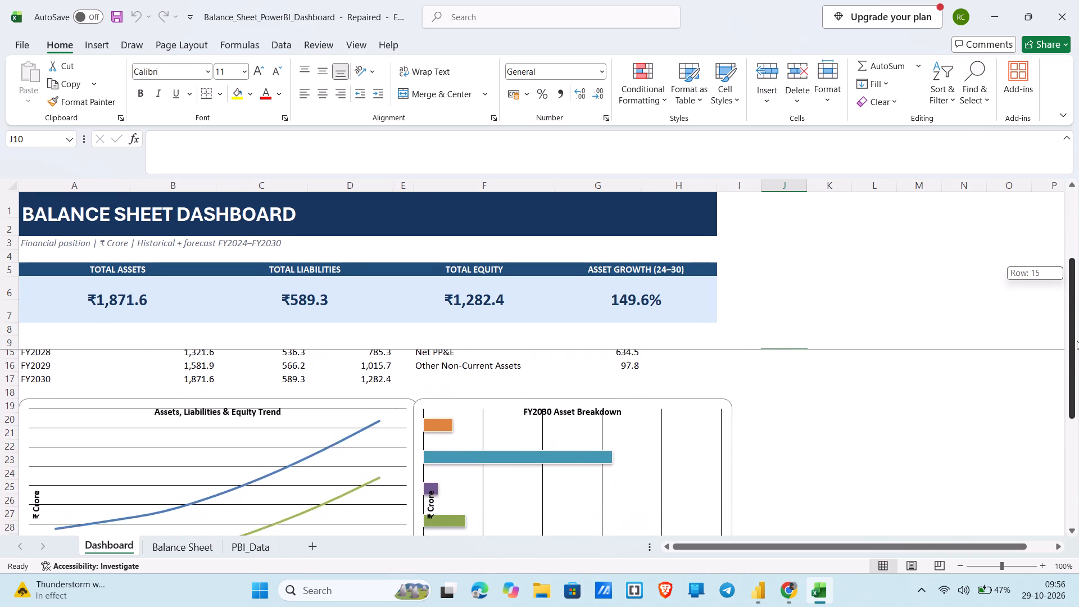
{"action": "left_click_drag", "start_coordinate": [1077, 341], "coordinate": [1072, 449]}
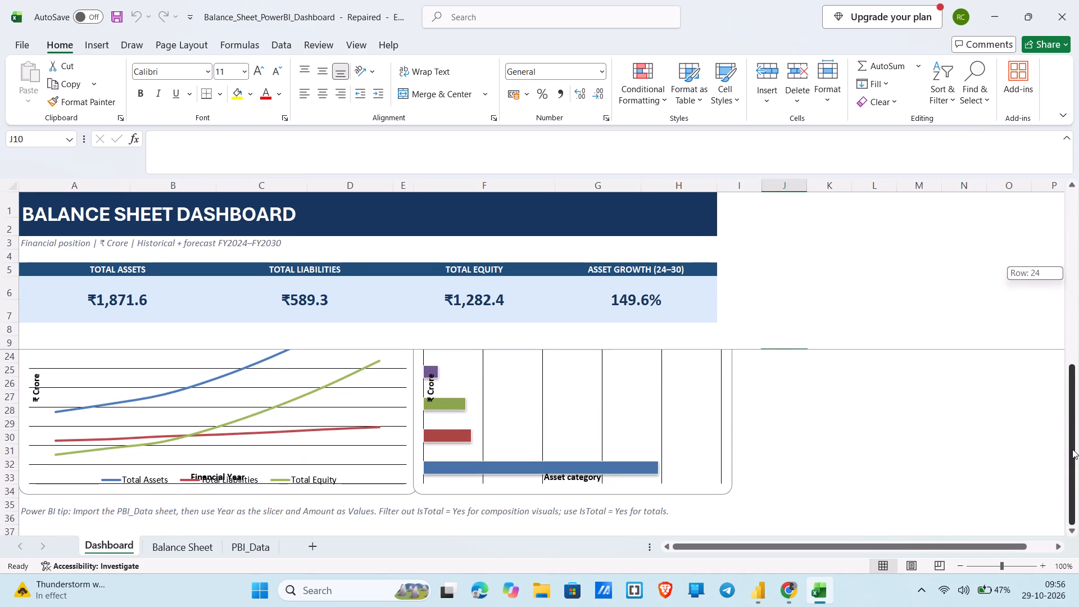
{"action": "left_click_drag", "start_coordinate": [1072, 449], "coordinate": [1058, 260]}
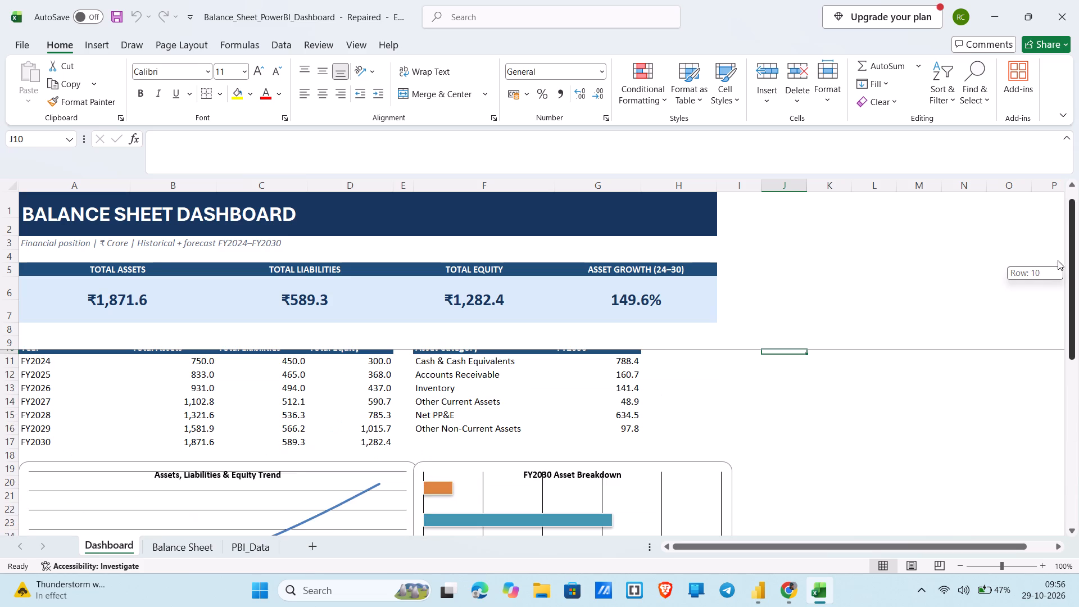
{"action": "left_click_drag", "start_coordinate": [1058, 260], "coordinate": [1057, 259]}
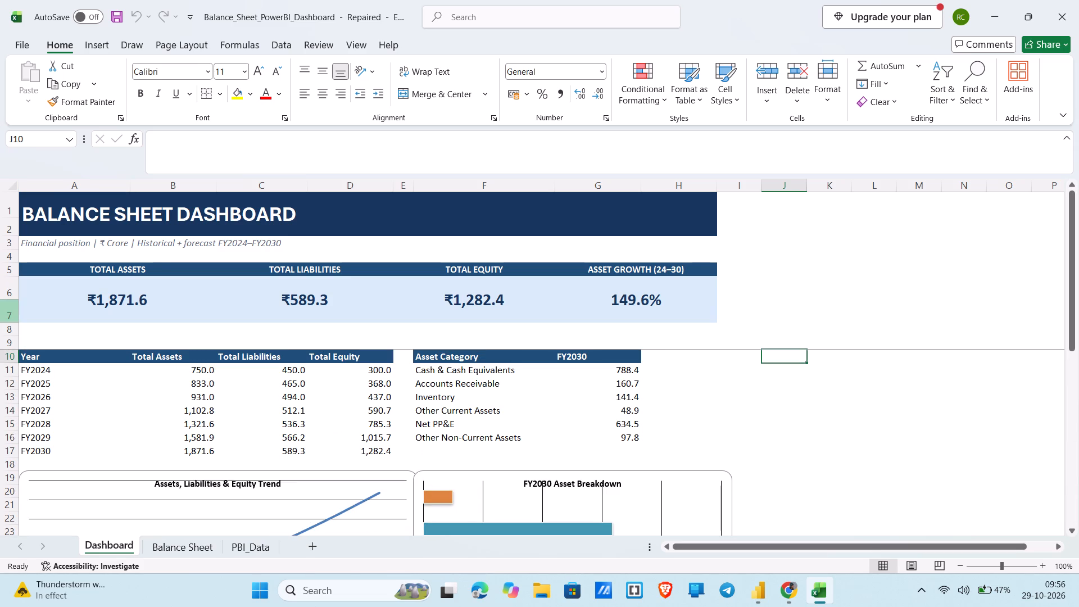
{"action": "scroll", "coordinate": [211, 269], "scroll_direction": "right", "scroll_amount": 3}
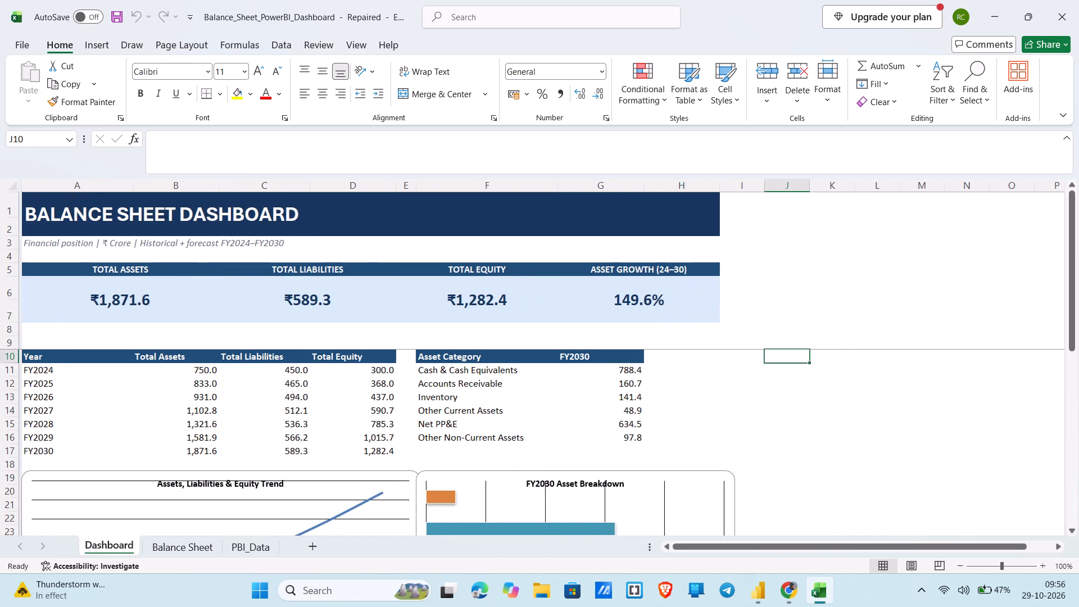
{"action": "scroll", "coordinate": [211, 269], "scroll_direction": "down", "scroll_amount": 11}
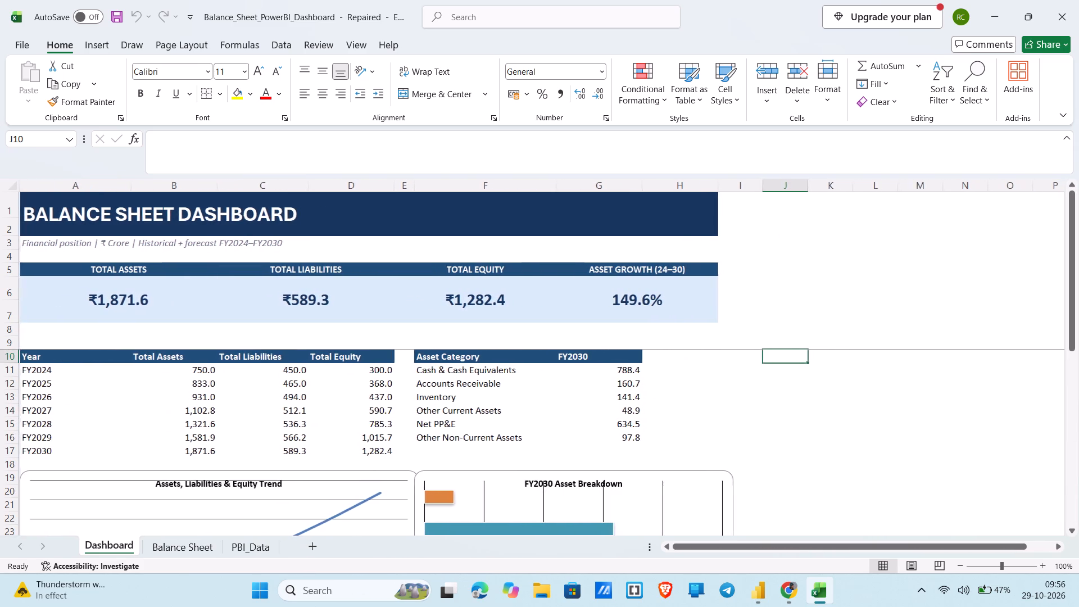
{"action": "scroll", "coordinate": [211, 269], "scroll_direction": "down", "scroll_amount": 8}
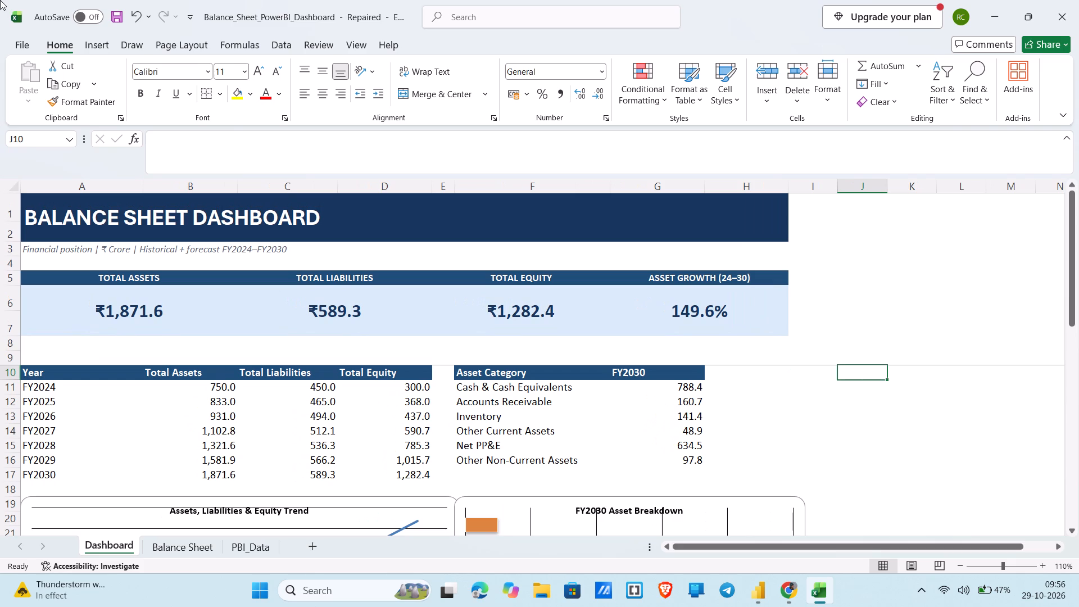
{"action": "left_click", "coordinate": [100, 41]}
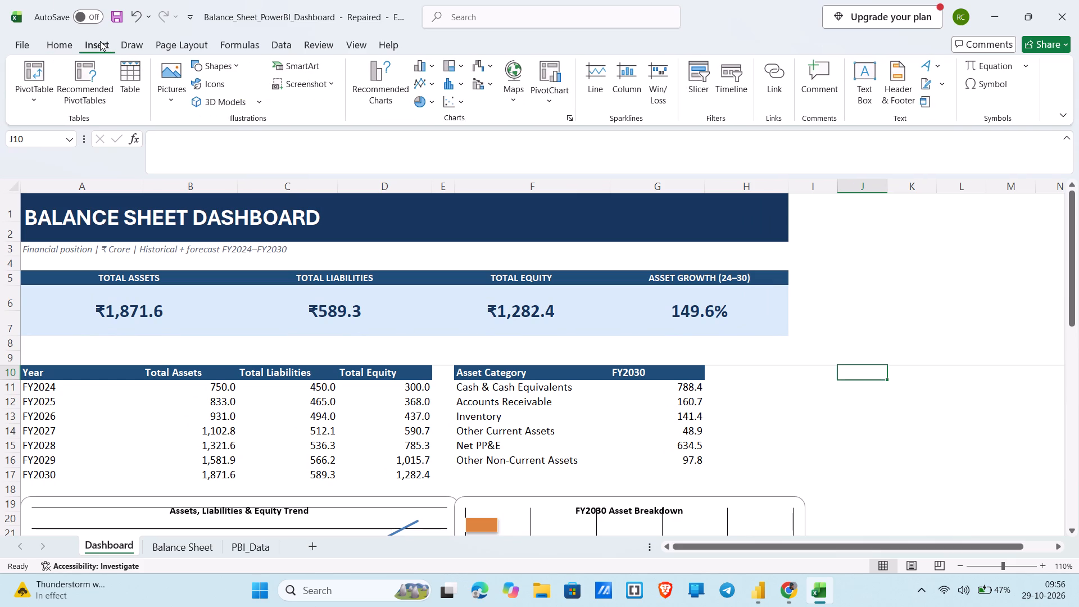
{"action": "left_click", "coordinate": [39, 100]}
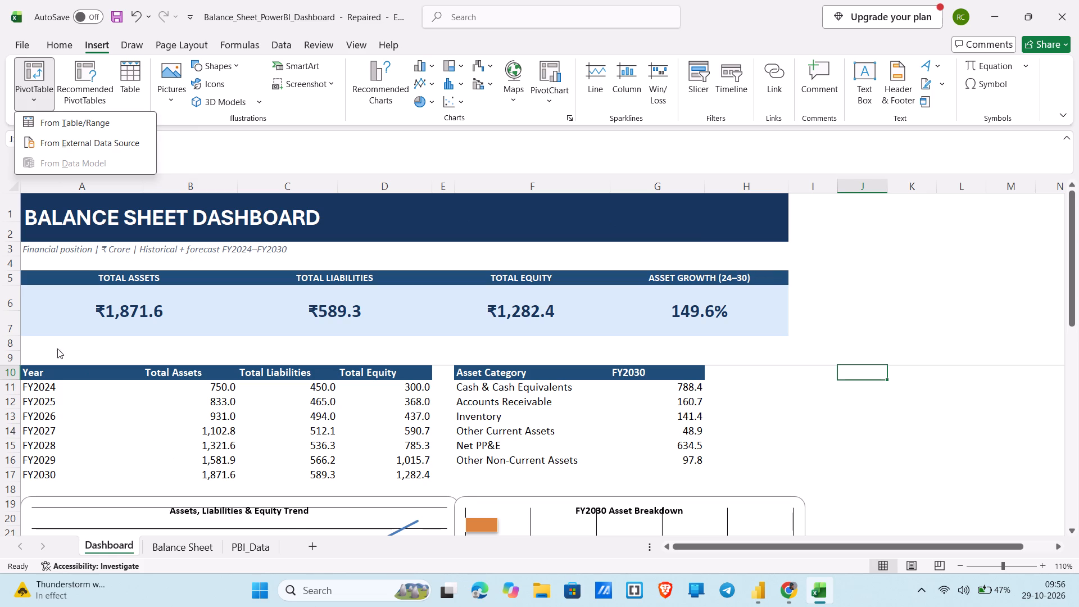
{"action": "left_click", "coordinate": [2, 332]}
Select rows 1 to 7 of the Dashboard sheet, covering the title and the summary figures.
{"action": "left_click_drag", "start_coordinate": [2, 332], "coordinate": [21, 224]}
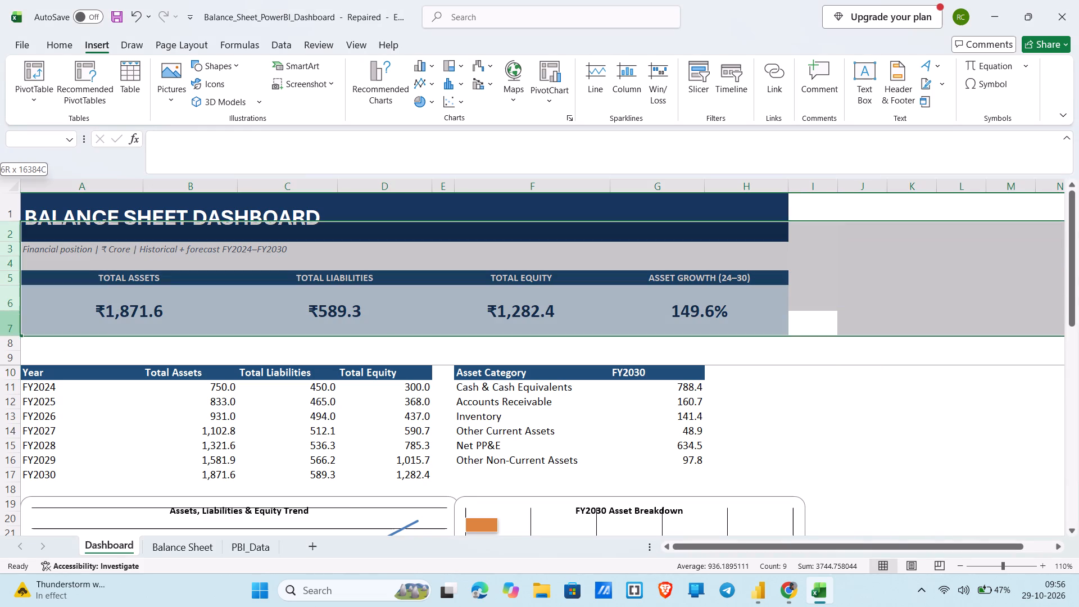
{"action": "left_click_drag", "start_coordinate": [21, 224], "coordinate": [15, 206]}
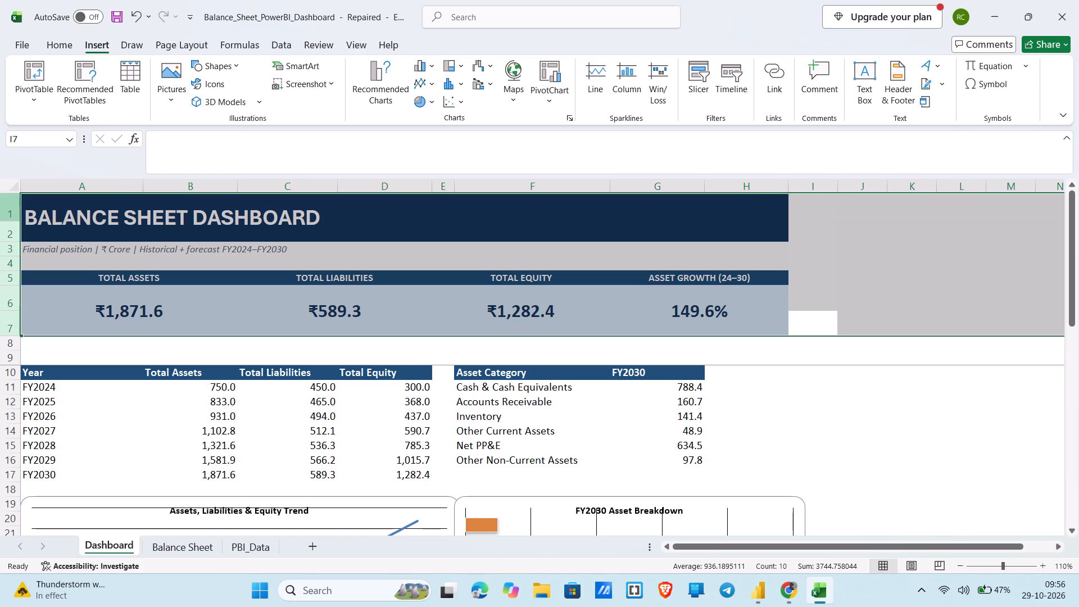
{"action": "key", "text": "ctrl+shift+Right"}
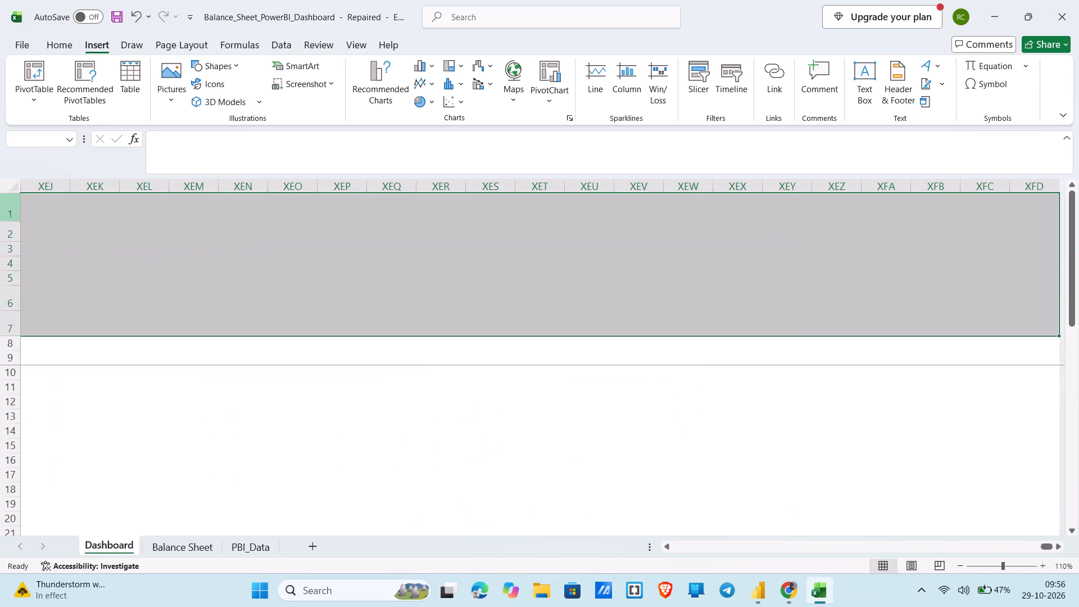
{"action": "key", "text": "ctrl+shift+Left"}
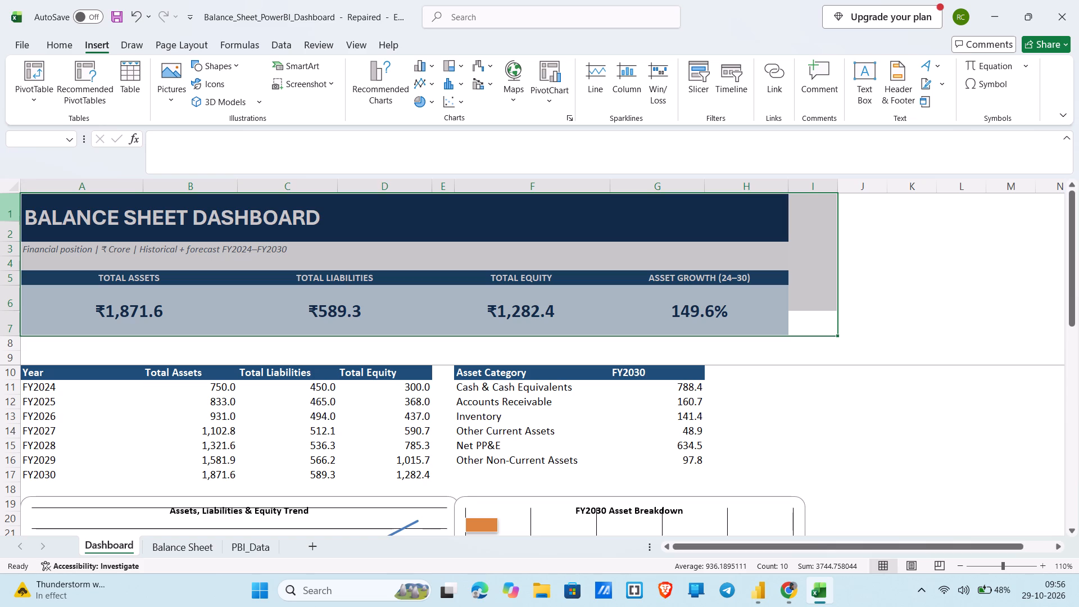
{"action": "left_click_drag", "start_coordinate": [15, 206], "coordinate": [7, 292]}
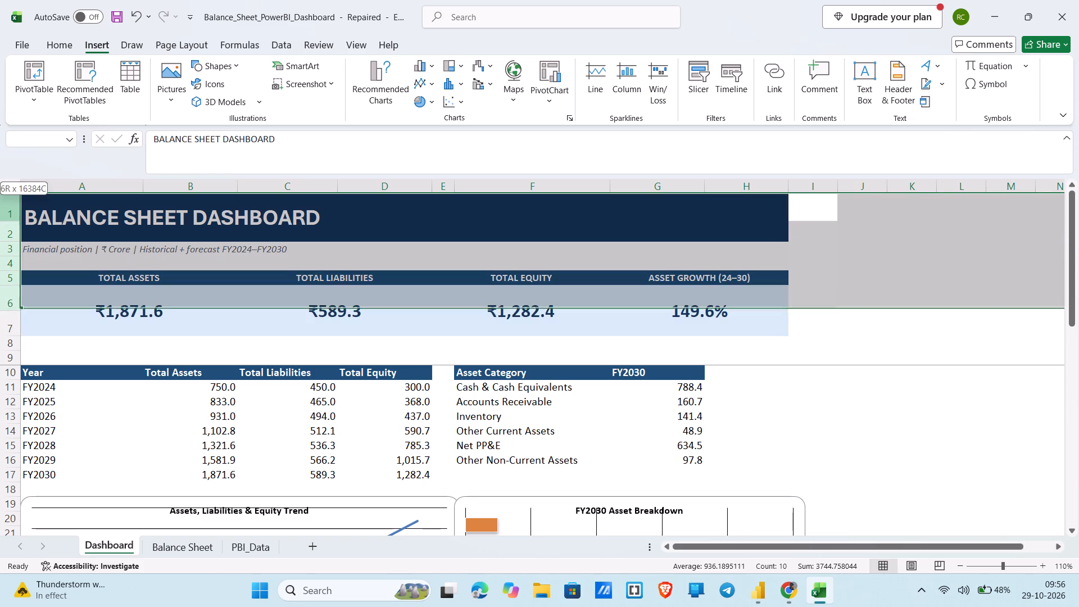
{"action": "left_click_drag", "start_coordinate": [7, 292], "coordinate": [6, 319]}
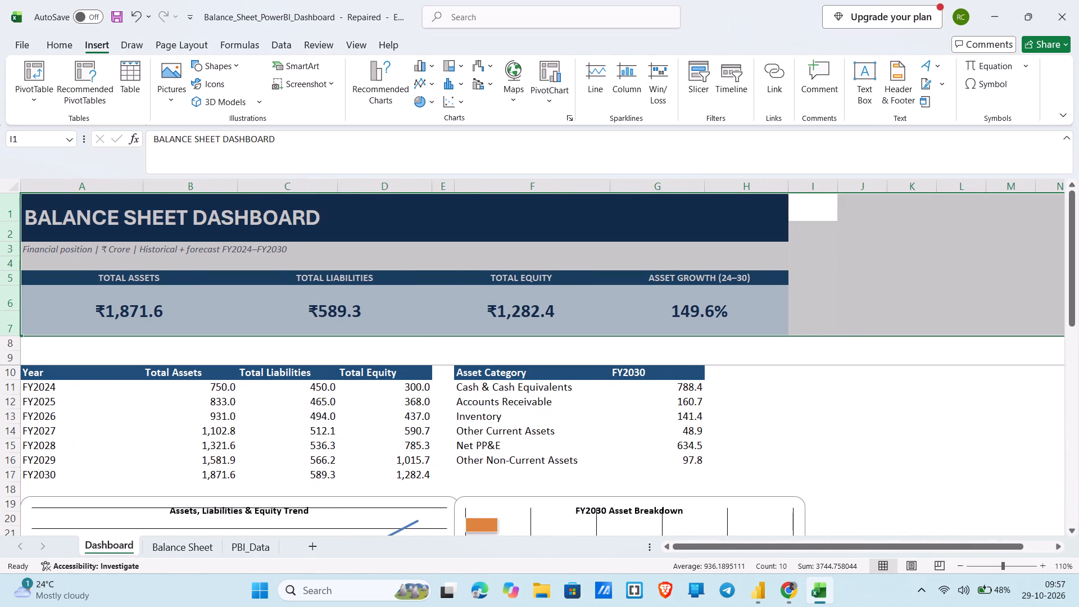
{"action": "key", "text": "alt+shift+Right"}
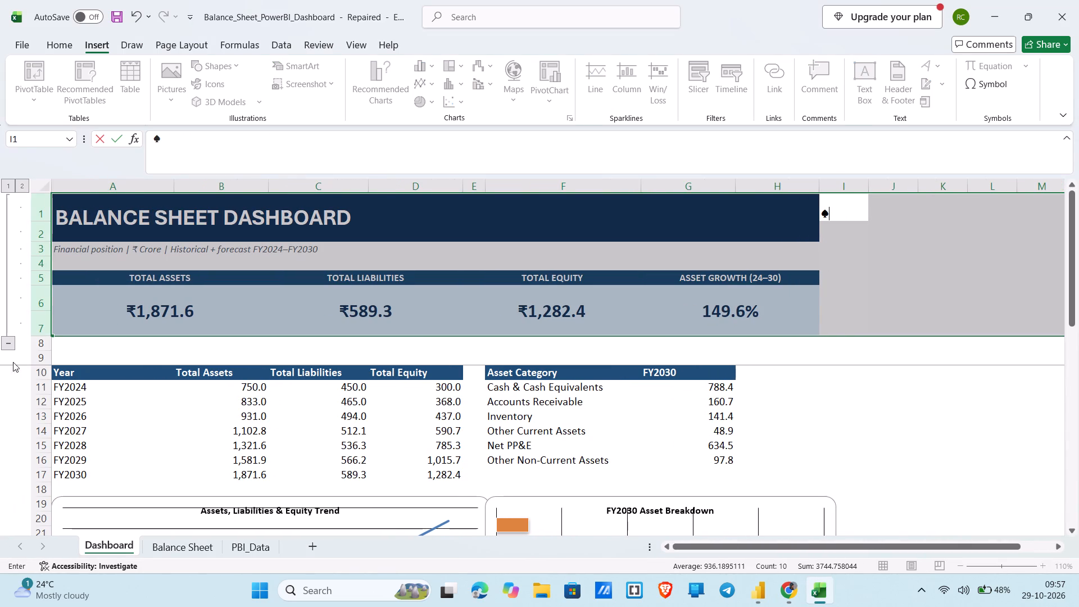
{"action": "left_click", "coordinate": [8, 345]}
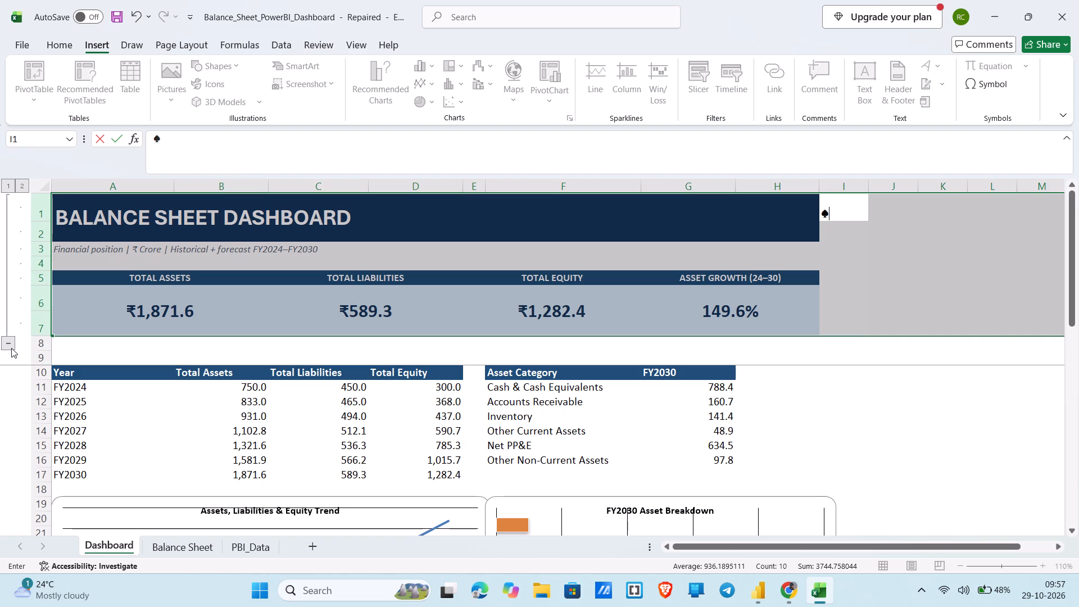
{"action": "left_click", "coordinate": [11, 348]}
{"action": "left_click", "coordinate": [739, 415]}
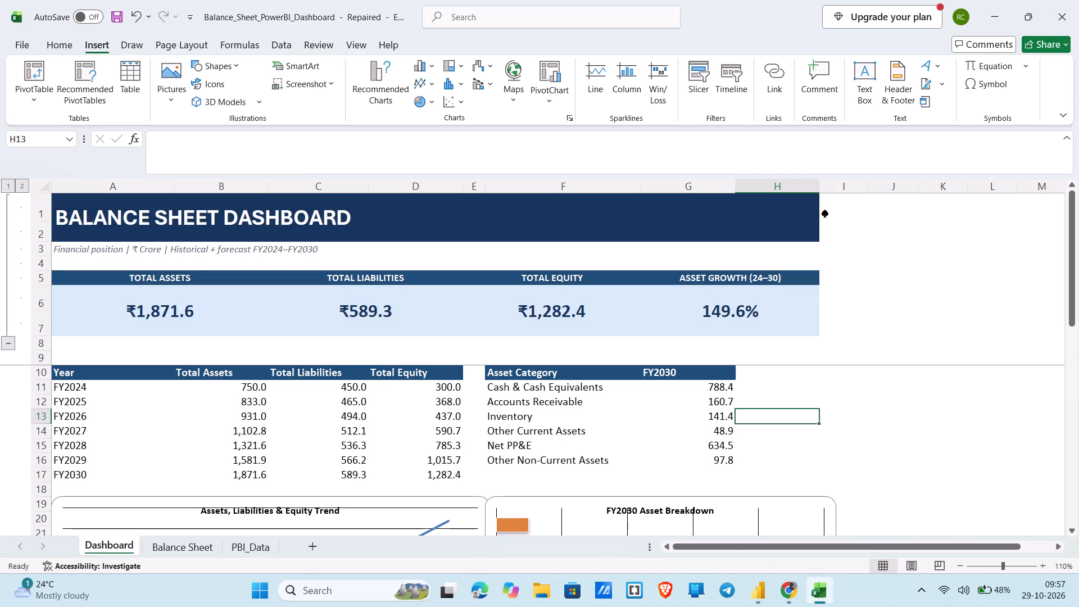
{"action": "left_click", "coordinate": [11, 340]}
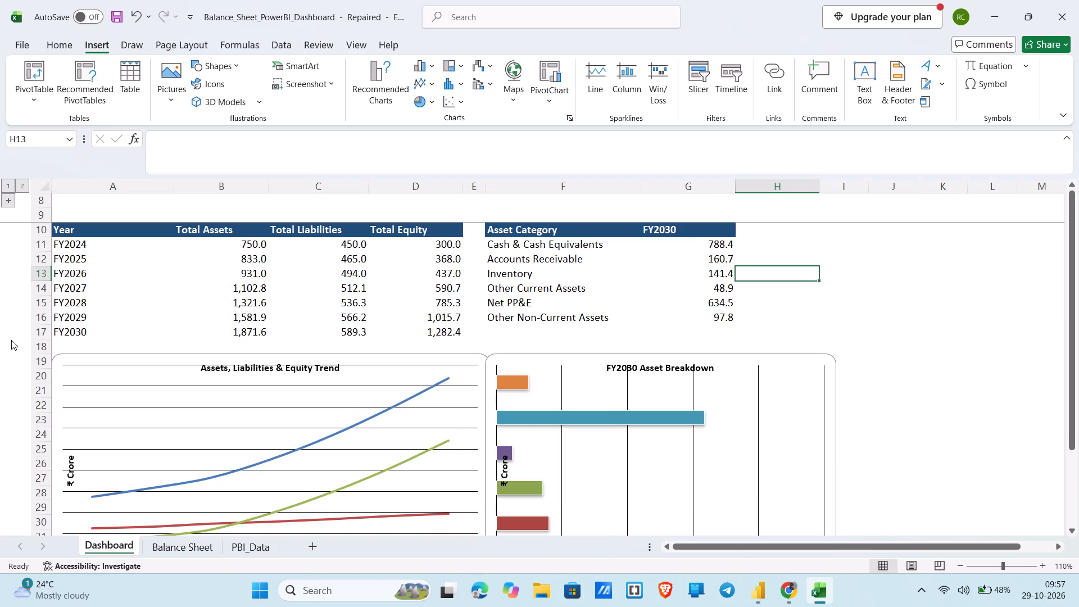
{"action": "scroll", "coordinate": [60, 379], "scroll_direction": "up", "scroll_amount": 2}
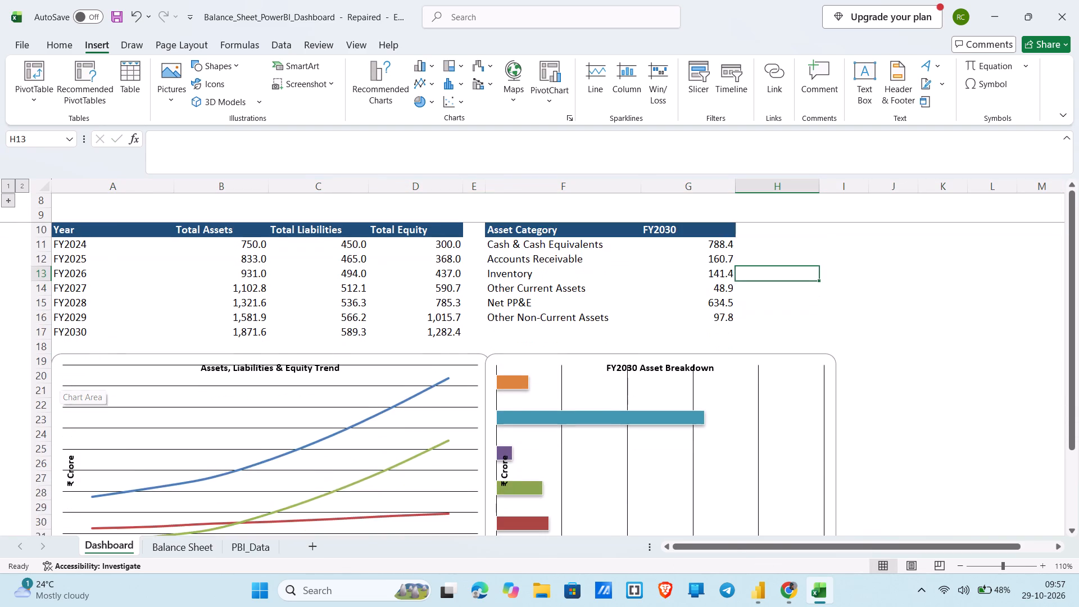
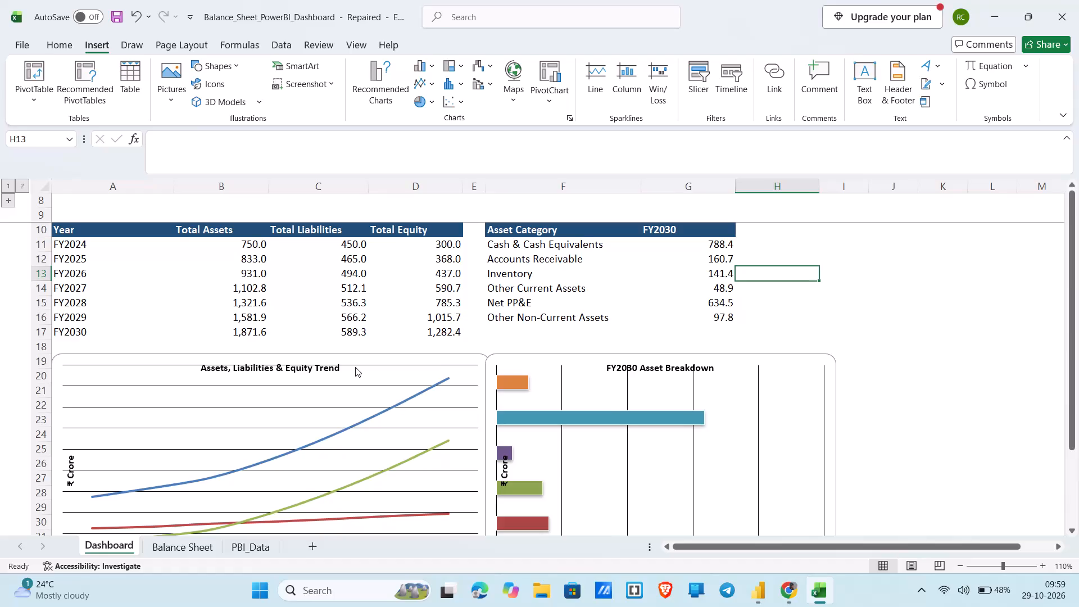
Examine the workbook's Dashboard charts, the Balance Sheet table and the PBI_Data rows.
{"action": "scroll", "coordinate": [355, 367], "scroll_direction": "down", "scroll_amount": 2}
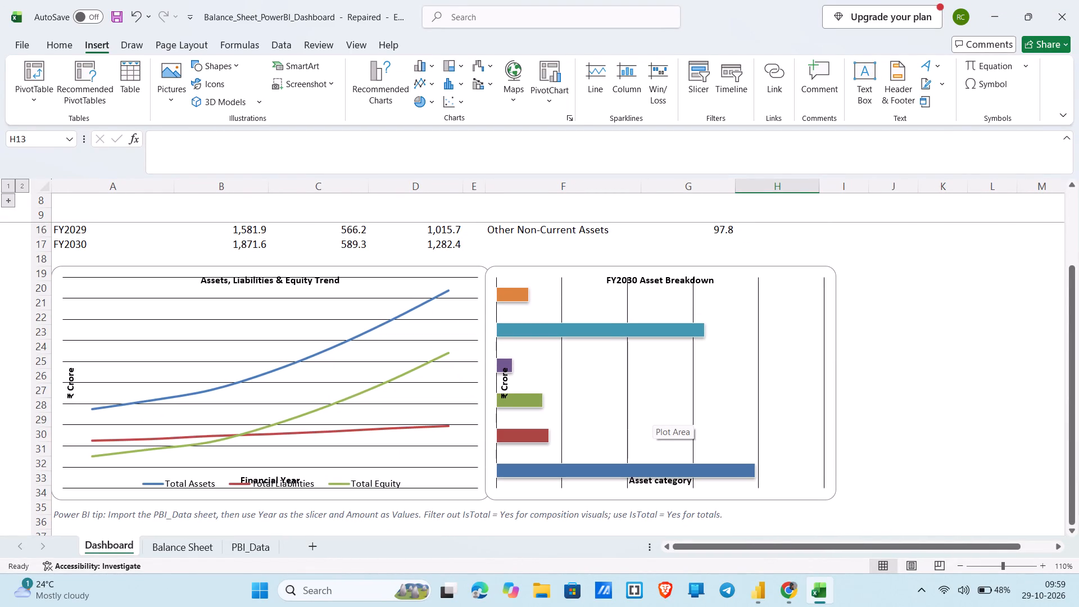
{"action": "left_click", "coordinate": [183, 543]}
{"action": "scroll", "coordinate": [476, 421], "scroll_direction": "down", "scroll_amount": 4}
{"action": "scroll", "coordinate": [476, 421], "scroll_direction": "up", "scroll_amount": 2}
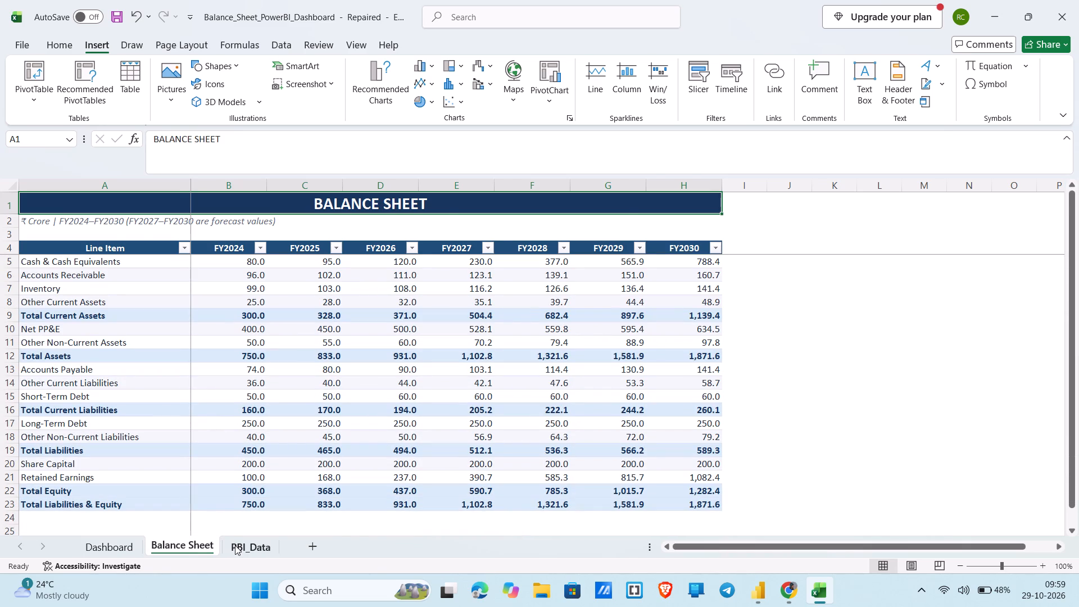
{"action": "left_click", "coordinate": [235, 545]}
{"action": "scroll", "coordinate": [291, 440], "scroll_direction": "down", "scroll_amount": 1}
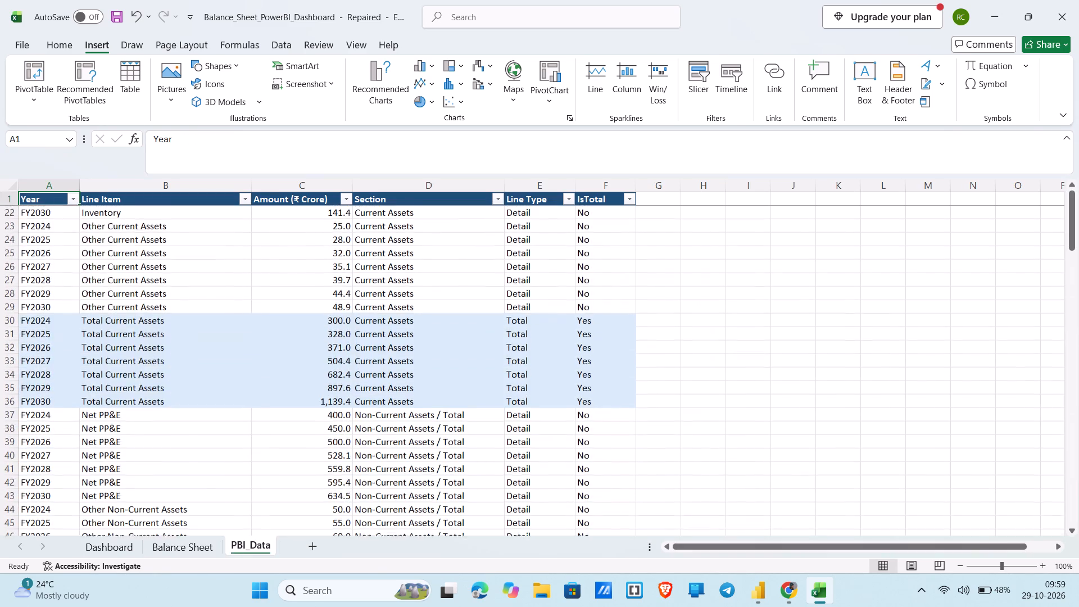
{"action": "scroll", "coordinate": [291, 440], "scroll_direction": "down", "scroll_amount": 4}
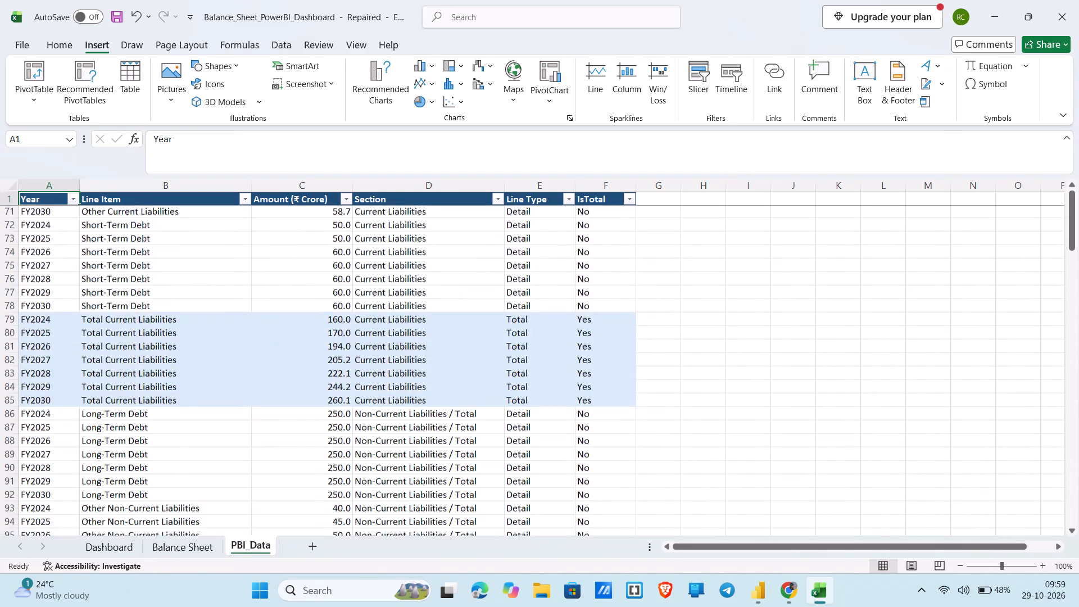
{"action": "scroll", "coordinate": [291, 440], "scroll_direction": "down", "scroll_amount": 4}
{"action": "scroll", "coordinate": [291, 440], "scroll_direction": "up", "scroll_amount": 2}
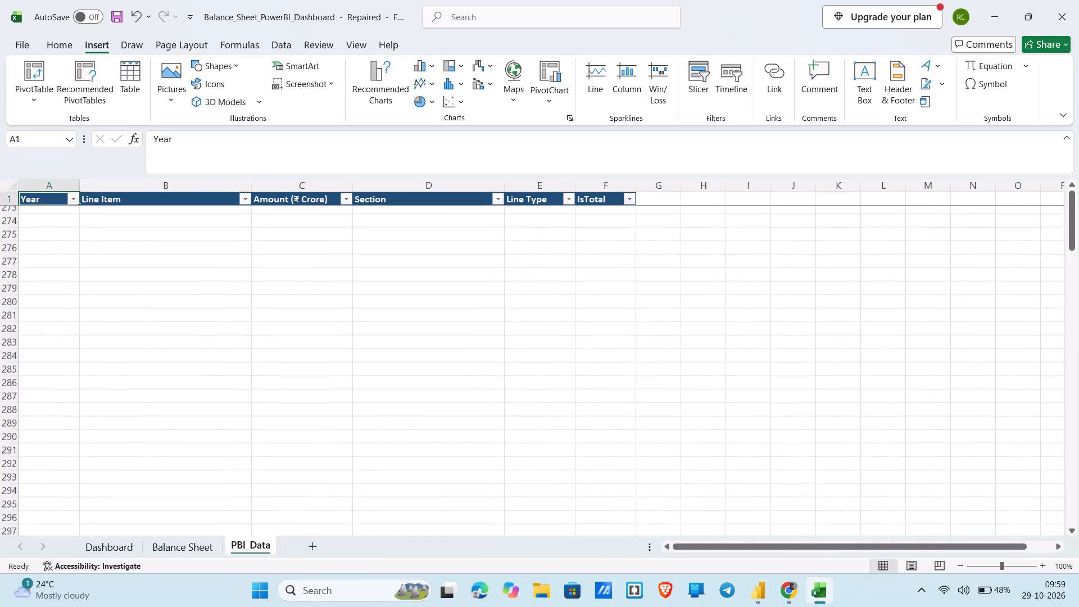
{"action": "scroll", "coordinate": [291, 440], "scroll_direction": "up", "scroll_amount": 1}
{"action": "left_click", "coordinate": [198, 543]}
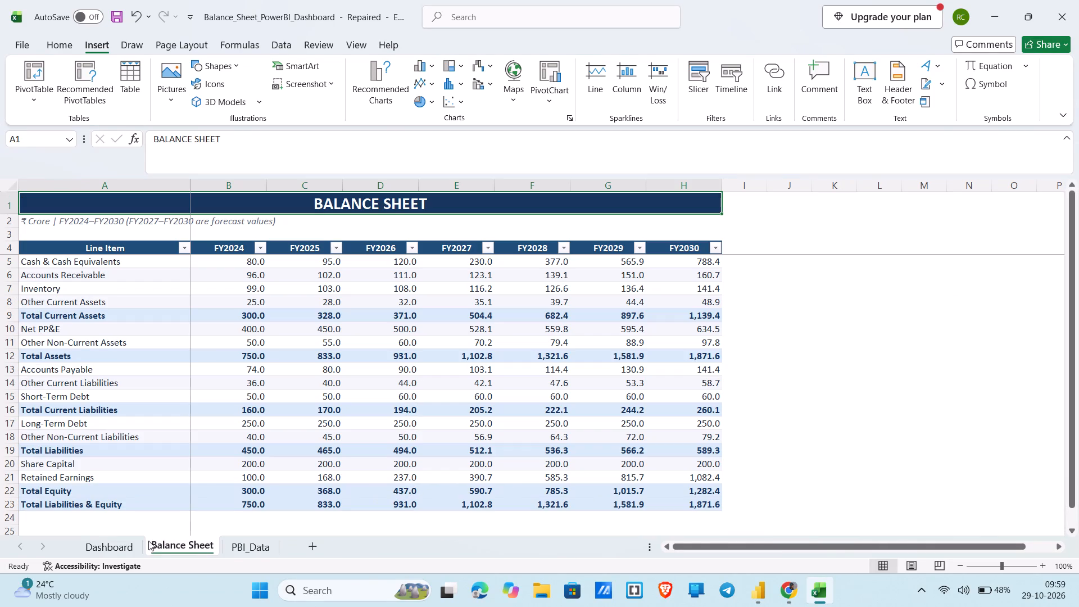
{"action": "left_click", "coordinate": [190, 250]}
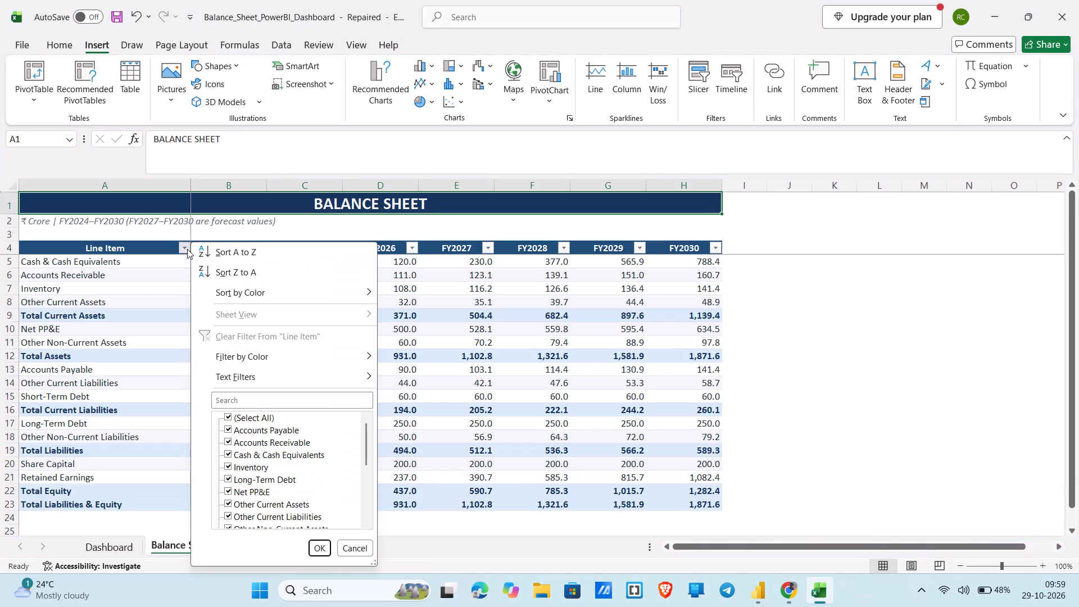
{"action": "left_click", "coordinate": [187, 248]}
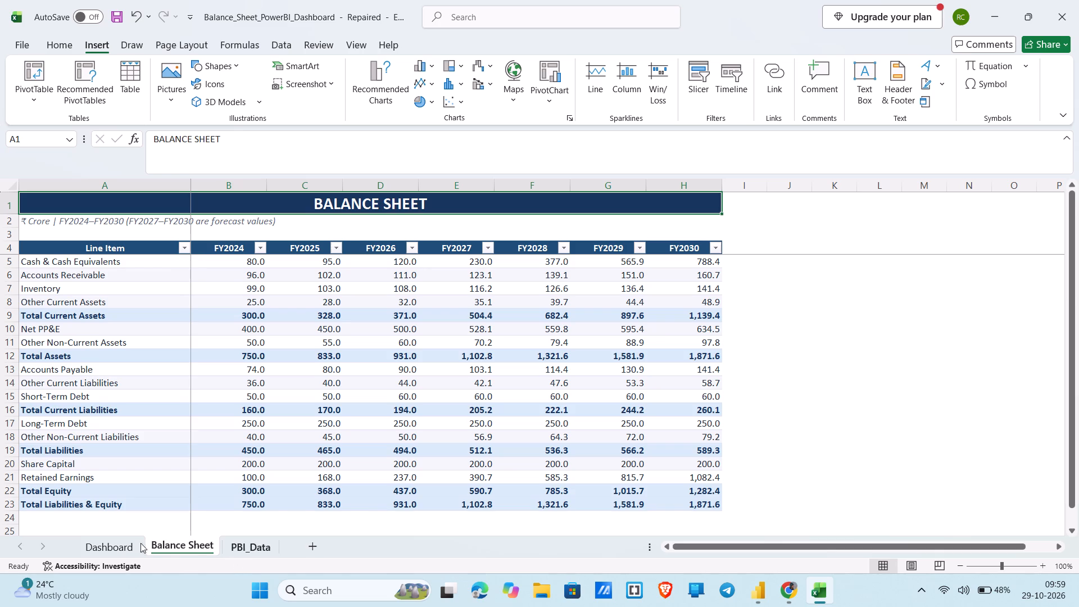
{"action": "left_click", "coordinate": [112, 545]}
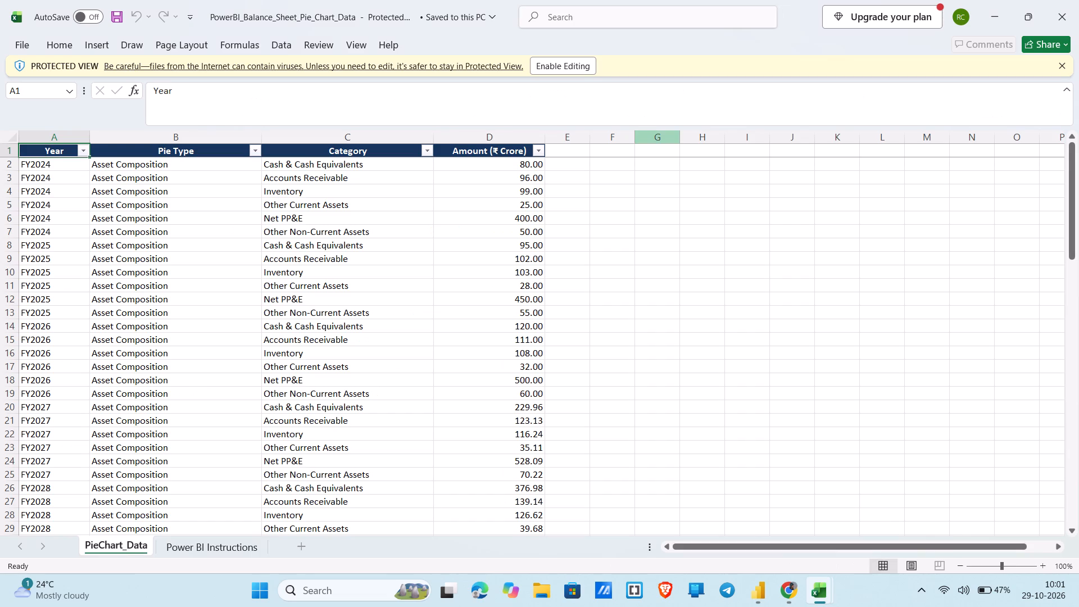
{"action": "left_click", "coordinate": [587, 74]}
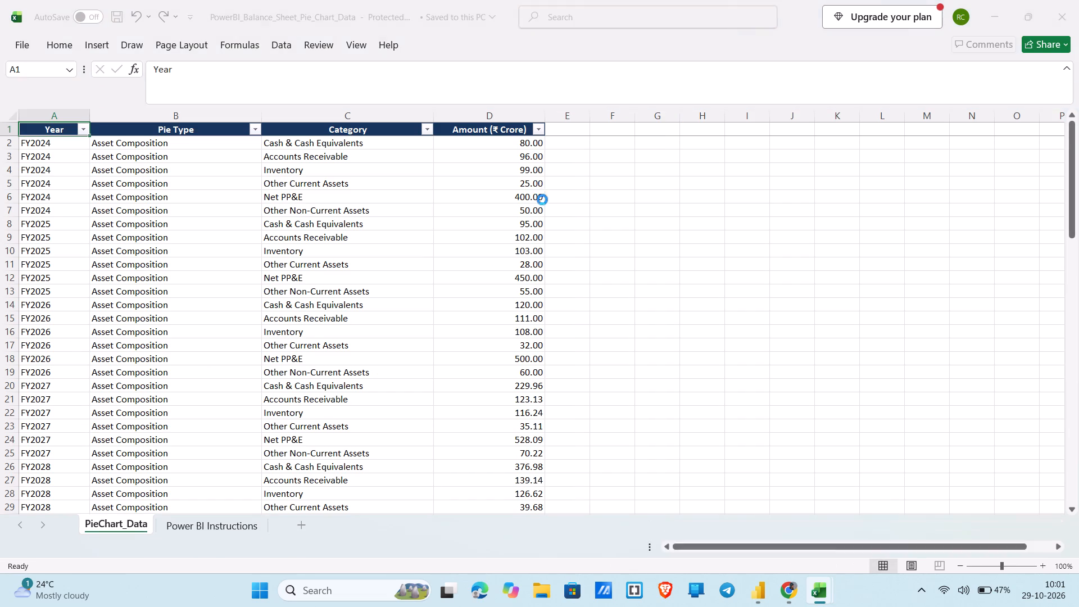
Examine the PieChart_Data rows and read the Power BI Instructions sheet in the pie chart workbook.
{"action": "scroll", "coordinate": [548, 224], "scroll_direction": "down", "scroll_amount": 10}
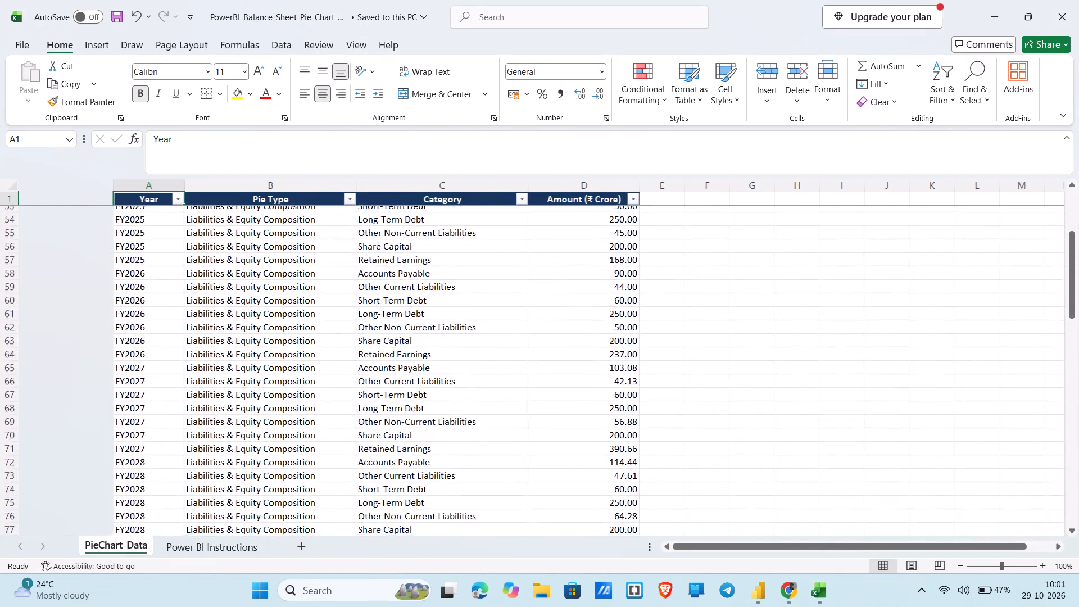
{"action": "scroll", "coordinate": [548, 224], "scroll_direction": "down", "scroll_amount": 3}
{"action": "scroll", "coordinate": [548, 224], "scroll_direction": "up", "scroll_amount": 14}
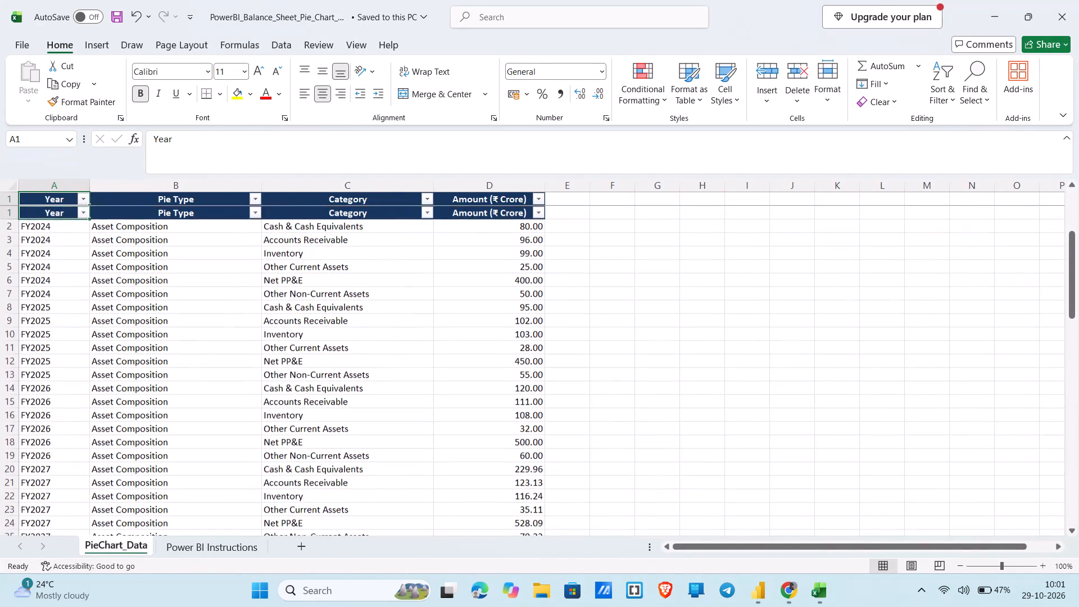
{"action": "left_click", "coordinate": [236, 537]}
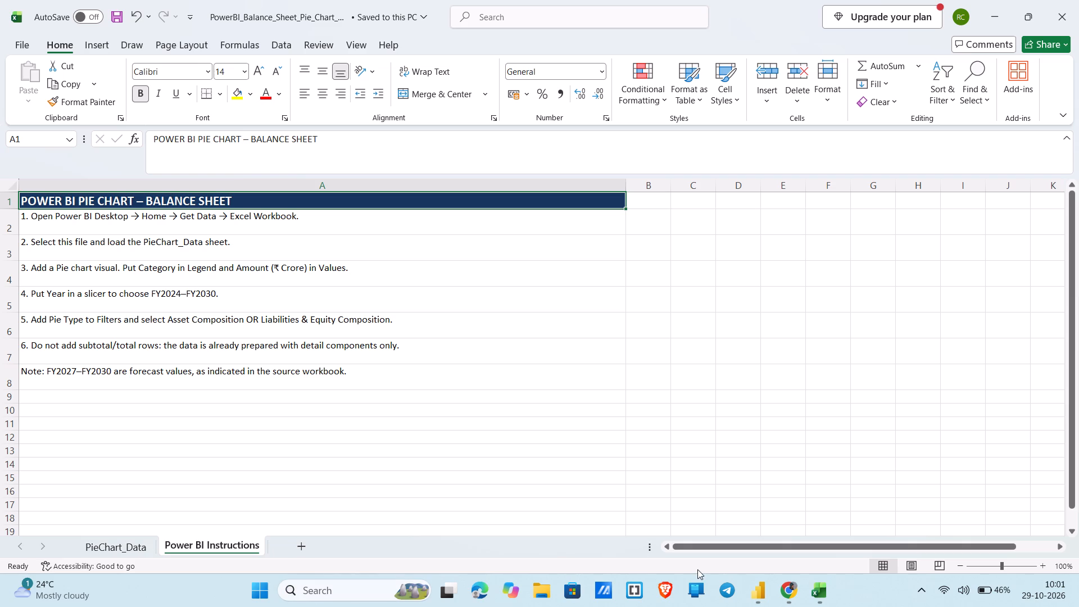
Close both Excel workbooks, discarding the changes to Balance_Sheet_PowerBI_Dashboard.xlsx.
{"action": "left_click", "coordinate": [820, 599]}
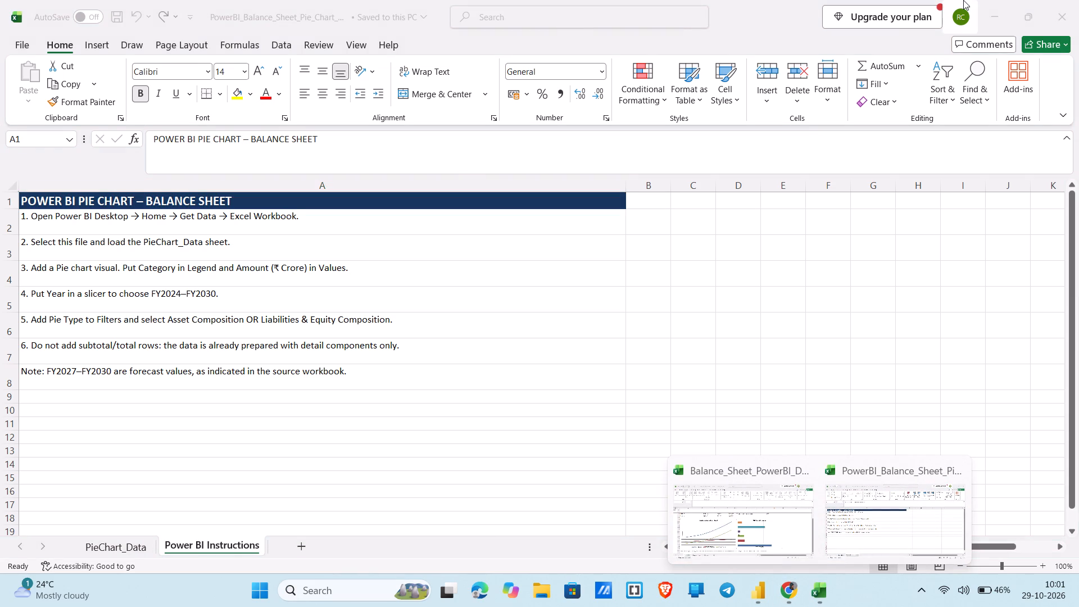
{"action": "left_click", "coordinate": [1071, 3]}
{"action": "left_click", "coordinate": [1071, 3]}
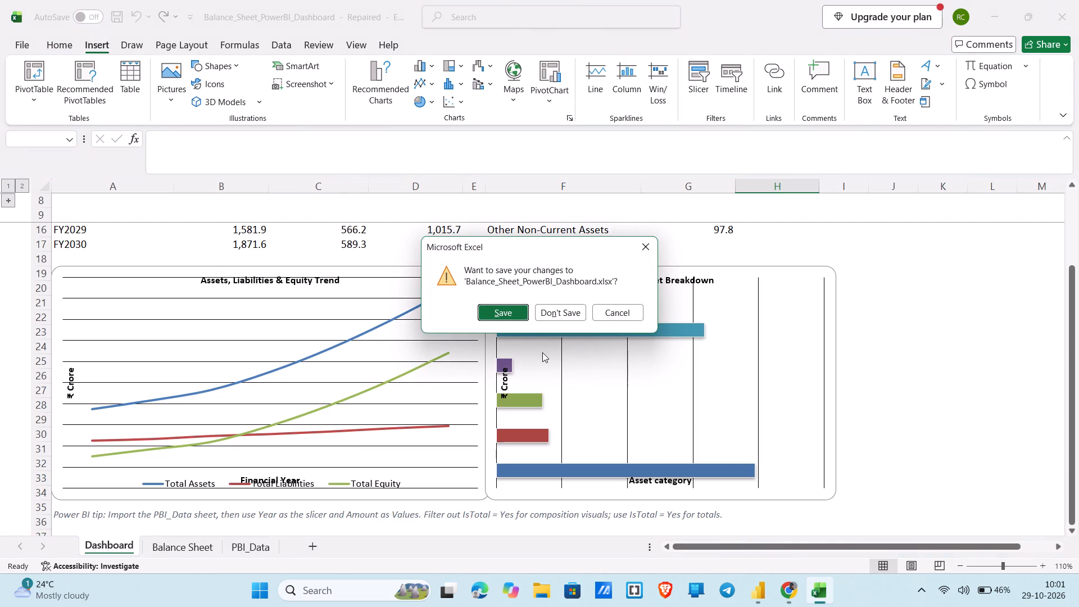
{"action": "left_click", "coordinate": [572, 306]}
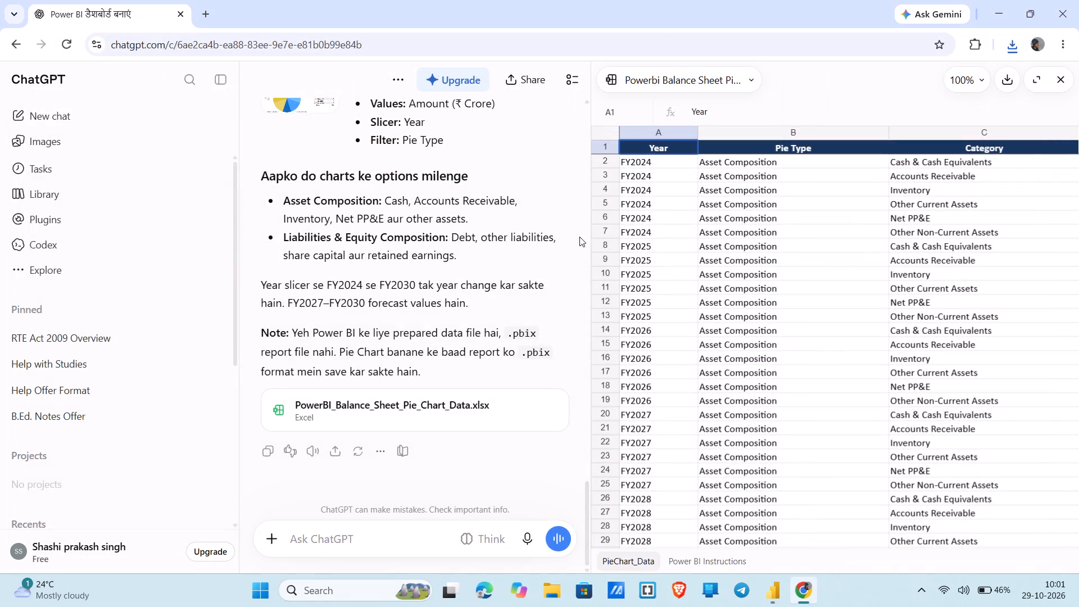
Close the ChatGPT browser window and the Power Query Editor to get back to the Power BI Desktop main window.
{"action": "left_click", "coordinate": [1078, 1]}
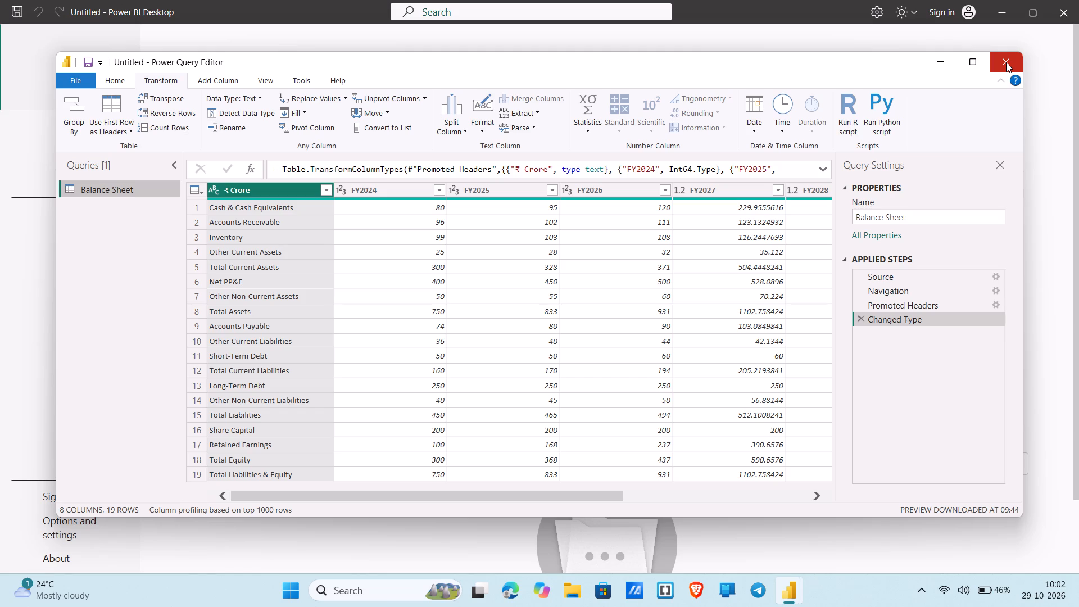
{"action": "left_click", "coordinate": [1006, 62]}
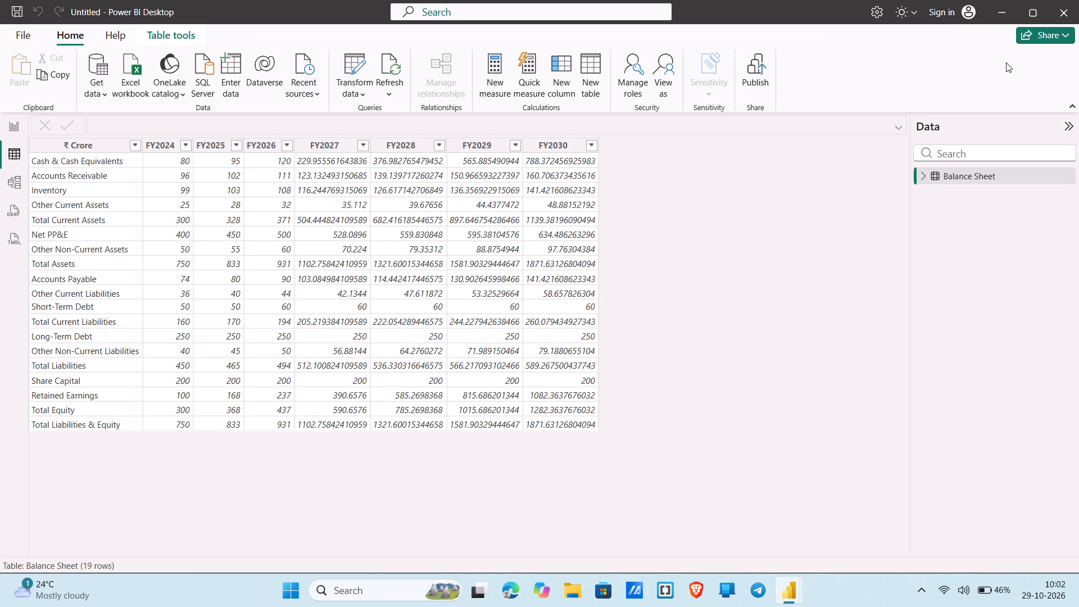
Switch to the report view and add an empty pie chart visual to Page 1.
{"action": "scroll", "coordinate": [361, 379], "scroll_direction": "up", "scroll_amount": 4}
{"action": "left_click", "coordinate": [7, 134]}
{"action": "scroll", "coordinate": [287, 213], "scroll_direction": "up", "scroll_amount": 3}
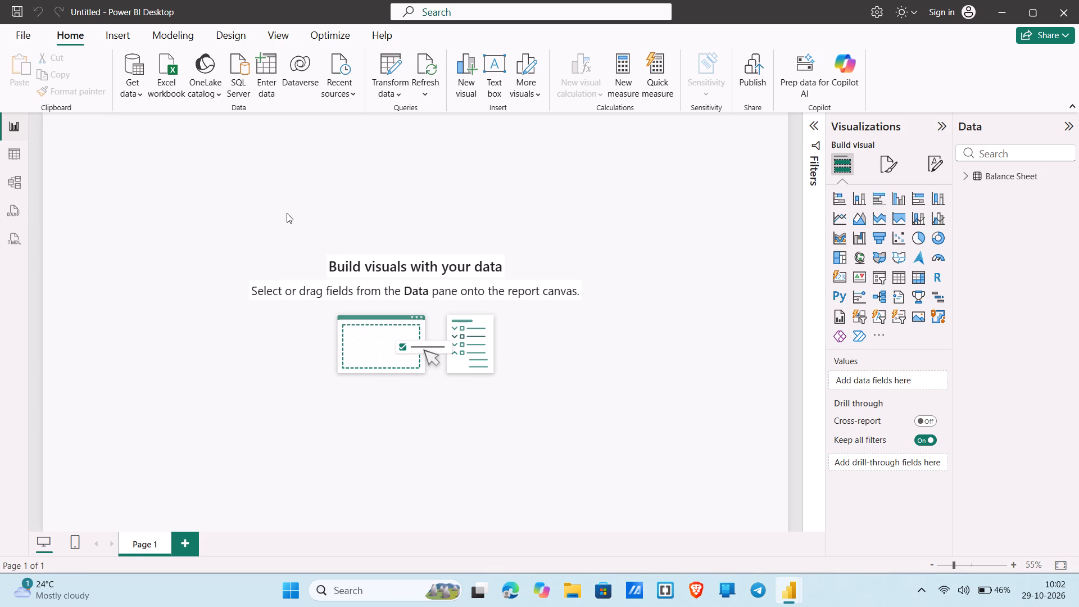
{"action": "left_click", "coordinate": [917, 238]}
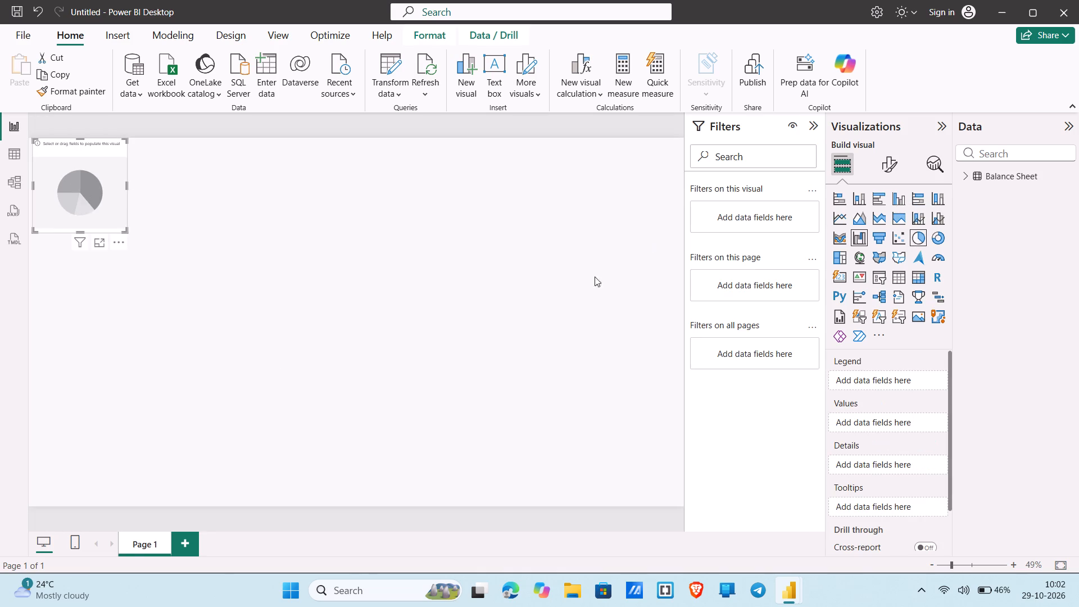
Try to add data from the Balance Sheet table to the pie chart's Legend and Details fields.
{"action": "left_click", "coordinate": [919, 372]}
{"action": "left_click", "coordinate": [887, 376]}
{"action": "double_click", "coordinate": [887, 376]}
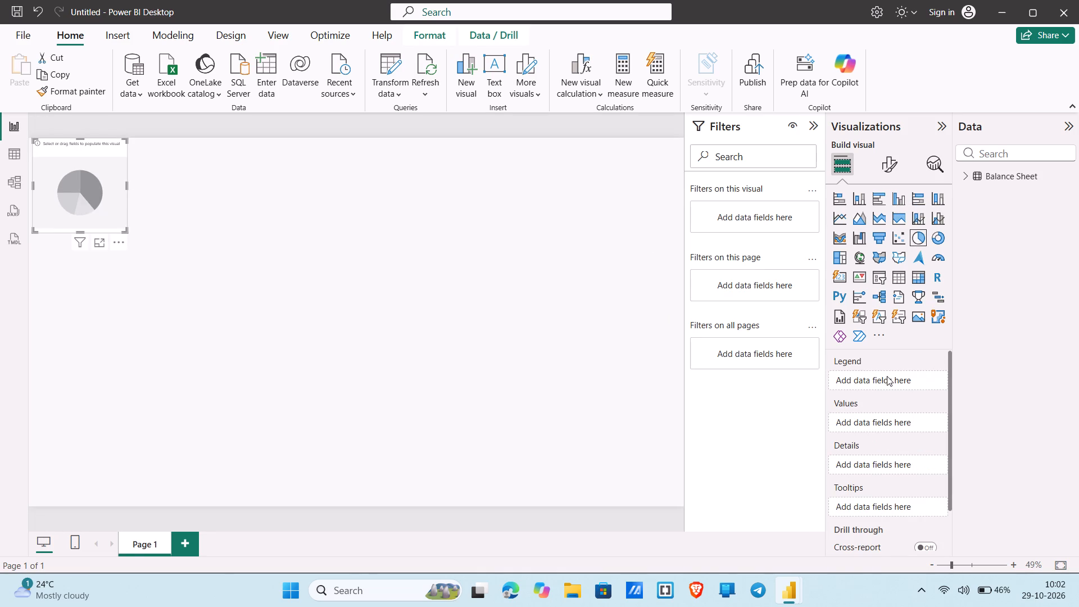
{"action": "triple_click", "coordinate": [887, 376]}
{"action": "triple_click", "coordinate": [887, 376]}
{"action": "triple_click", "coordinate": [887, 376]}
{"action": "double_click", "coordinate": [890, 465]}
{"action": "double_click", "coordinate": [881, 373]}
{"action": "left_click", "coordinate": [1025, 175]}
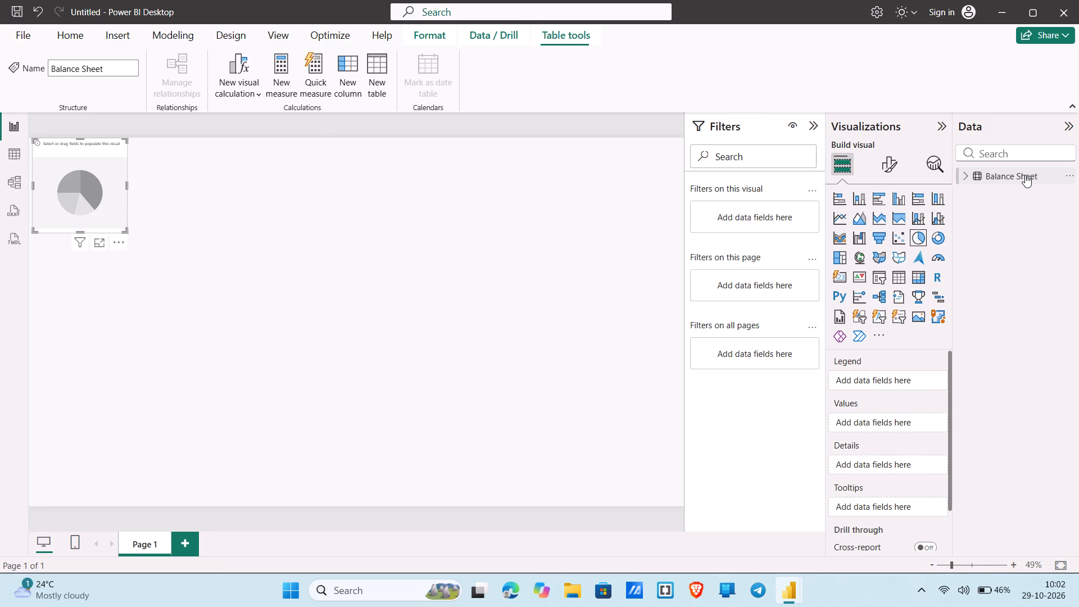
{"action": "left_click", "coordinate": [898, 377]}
Examine the pie chart's options, applied filters and format settings, and the commands available for the Balance Sheet table.
{"action": "left_click", "coordinate": [117, 239]}
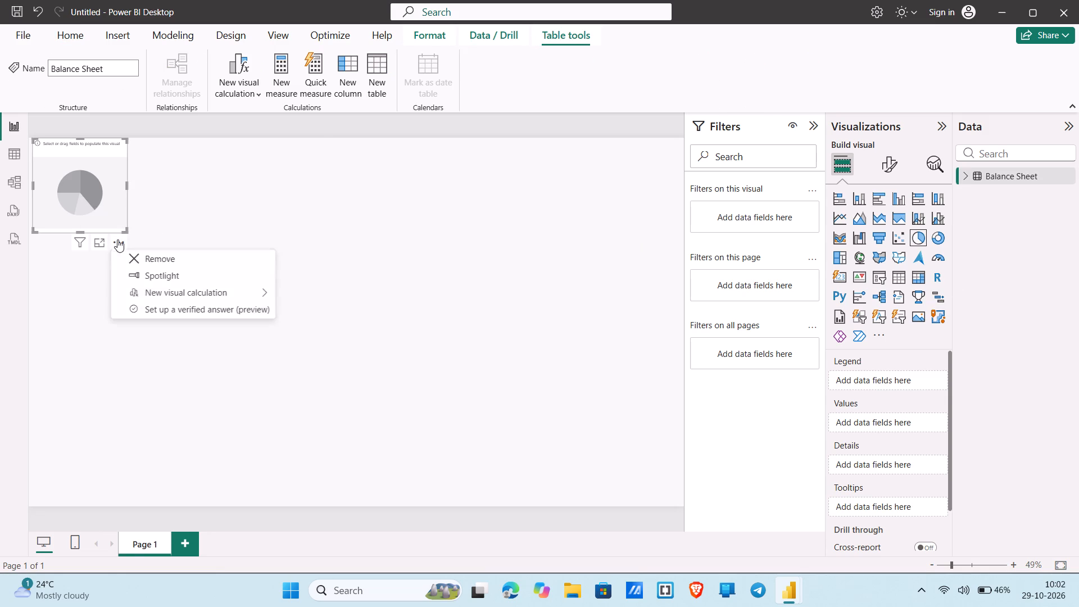
{"action": "left_click", "coordinate": [117, 239]}
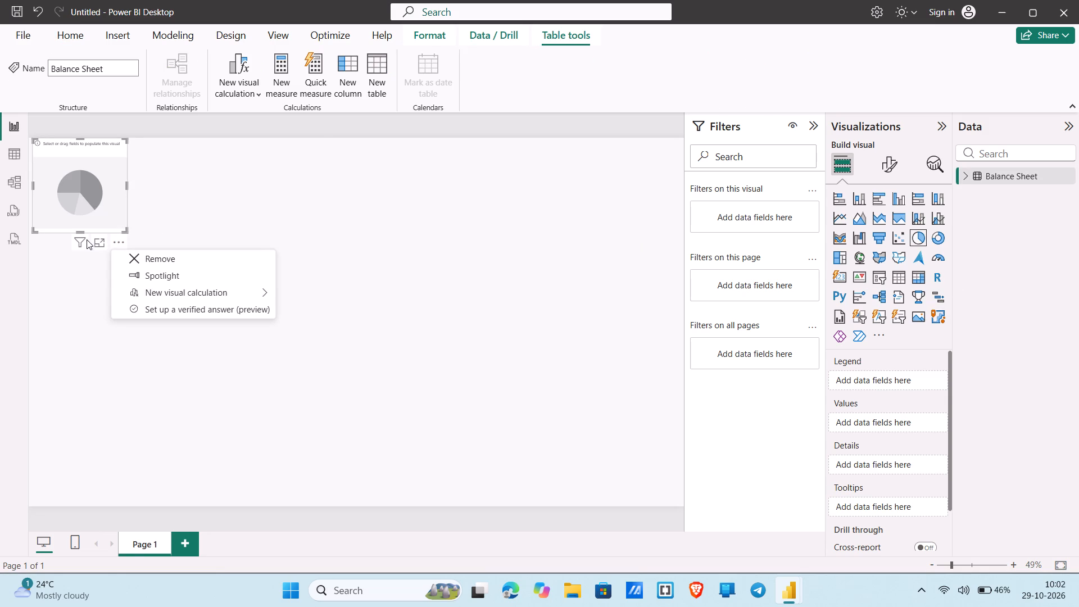
{"action": "left_click", "coordinate": [83, 239]}
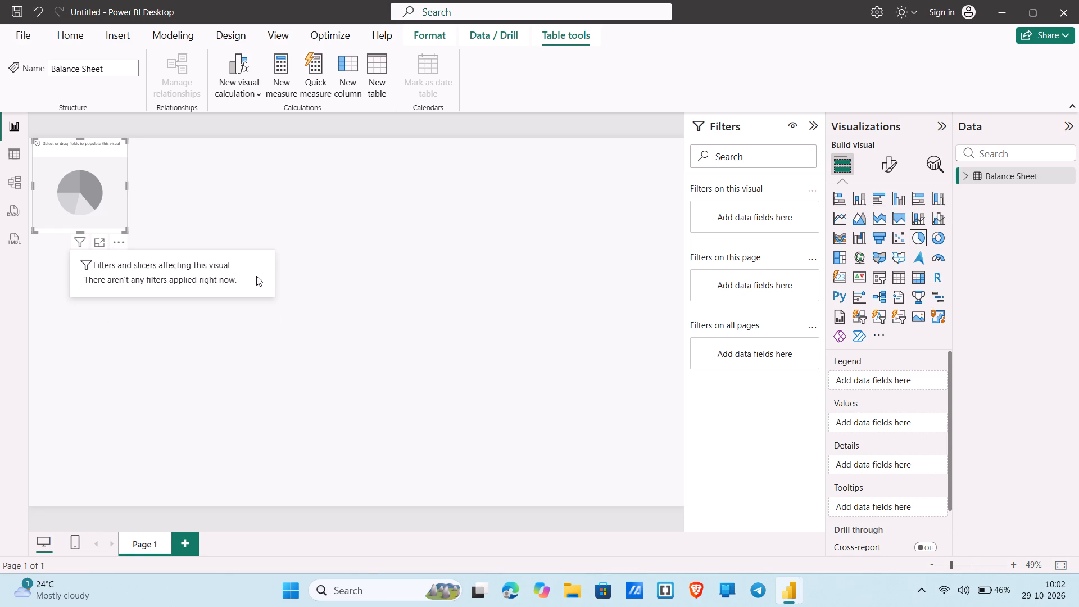
{"action": "left_click", "coordinate": [381, 242]}
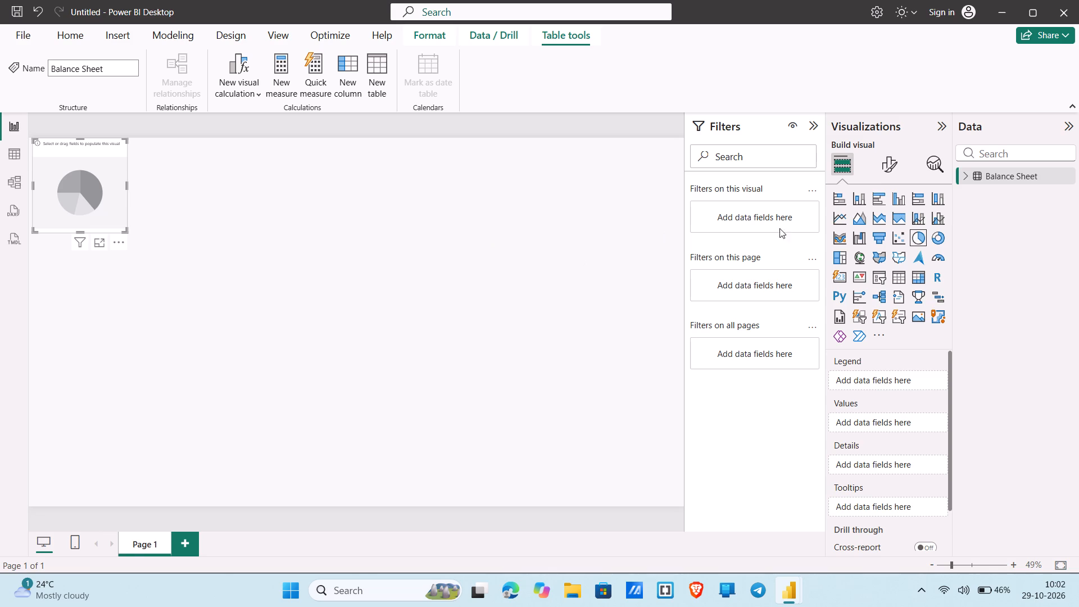
{"action": "left_click", "coordinate": [896, 169]}
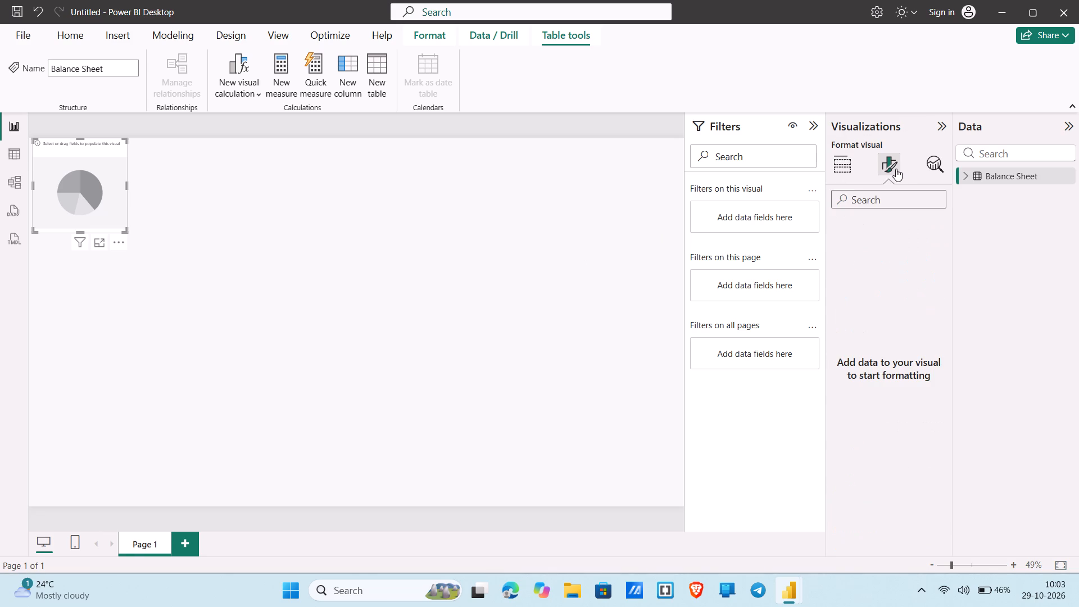
{"action": "left_click", "coordinate": [846, 167]}
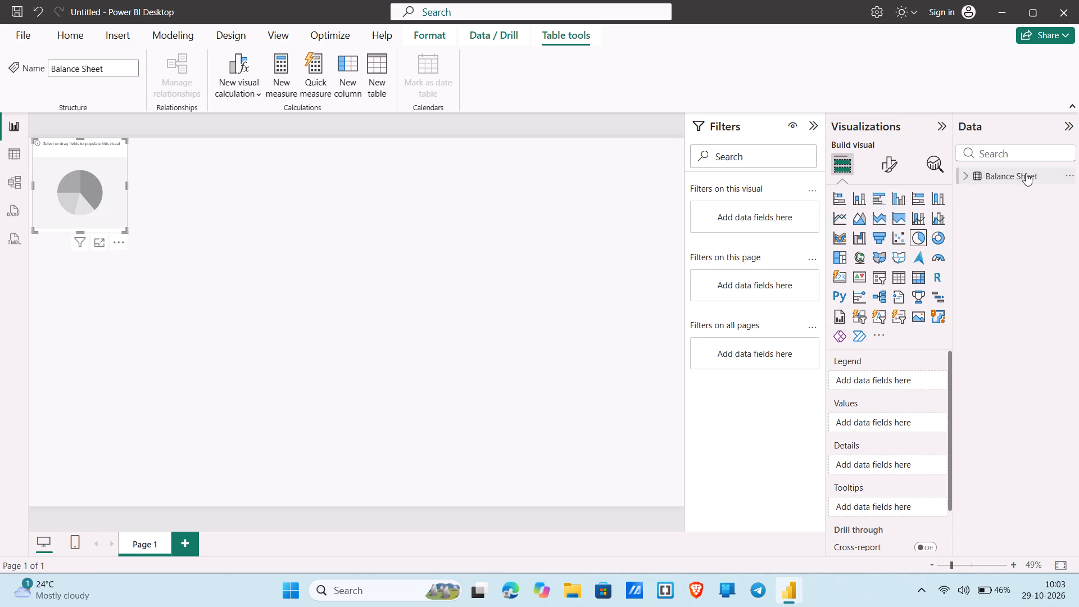
{"action": "left_click", "coordinate": [1026, 173]}
{"action": "left_click", "coordinate": [1078, 169]}
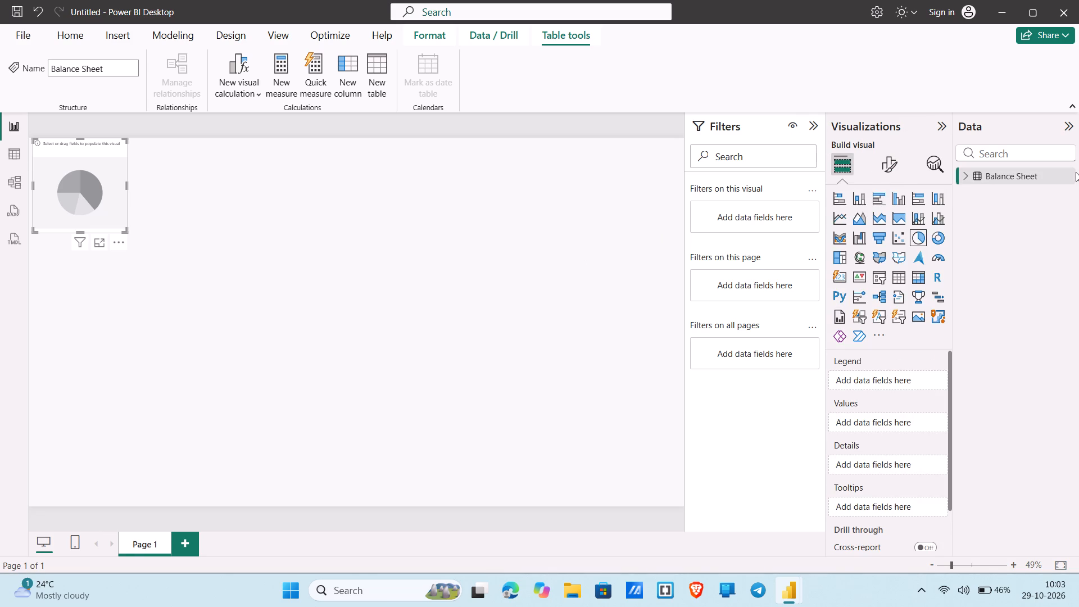
{"action": "left_click", "coordinate": [1076, 172]}
{"action": "left_click", "coordinate": [1073, 172]}
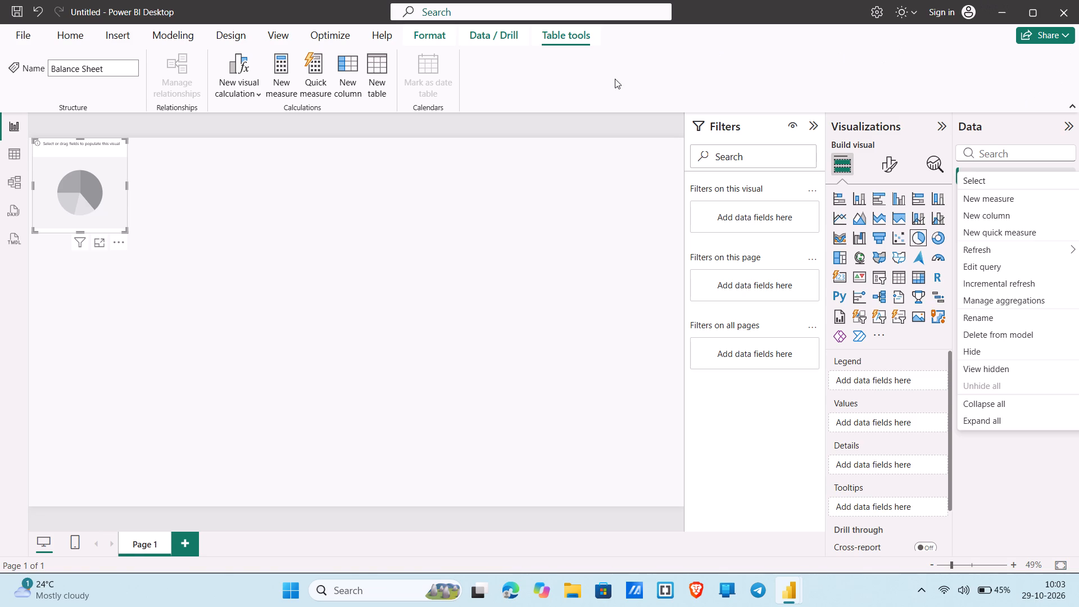
{"action": "left_click", "coordinate": [939, 129]}
{"action": "left_click", "coordinate": [939, 129]}
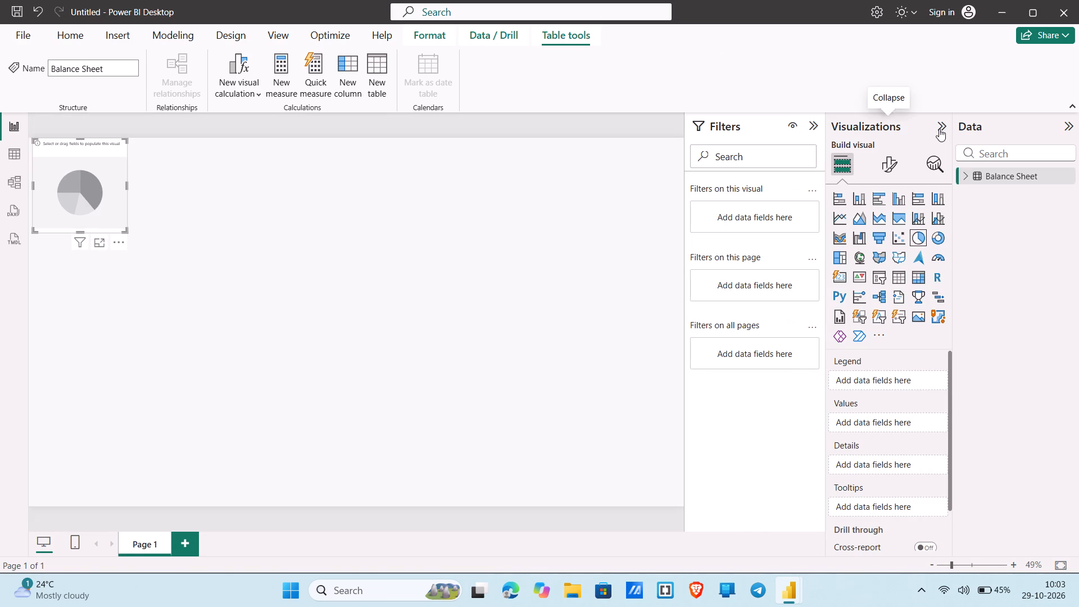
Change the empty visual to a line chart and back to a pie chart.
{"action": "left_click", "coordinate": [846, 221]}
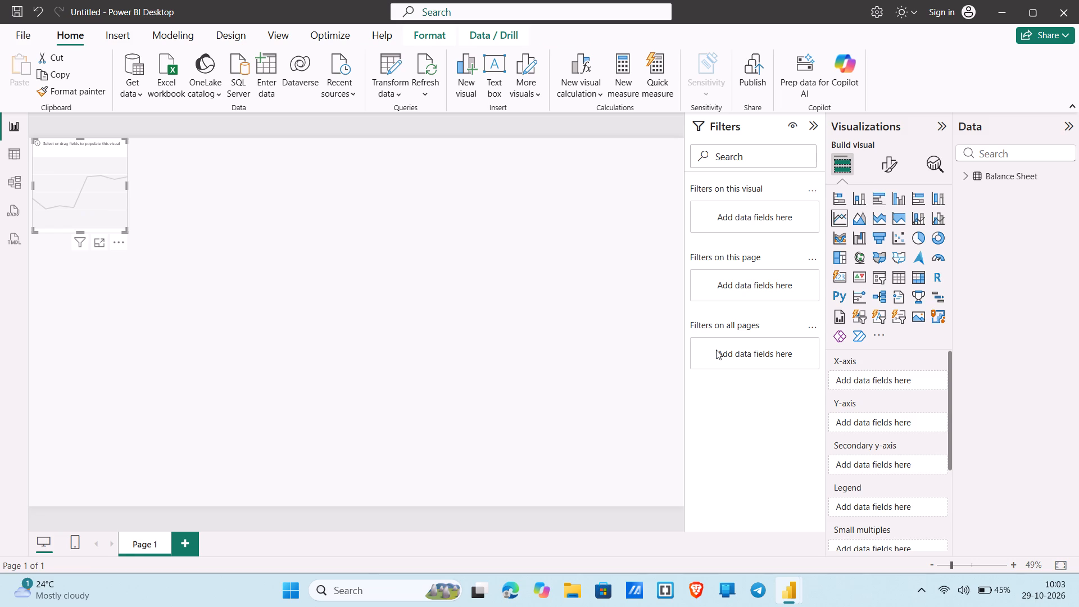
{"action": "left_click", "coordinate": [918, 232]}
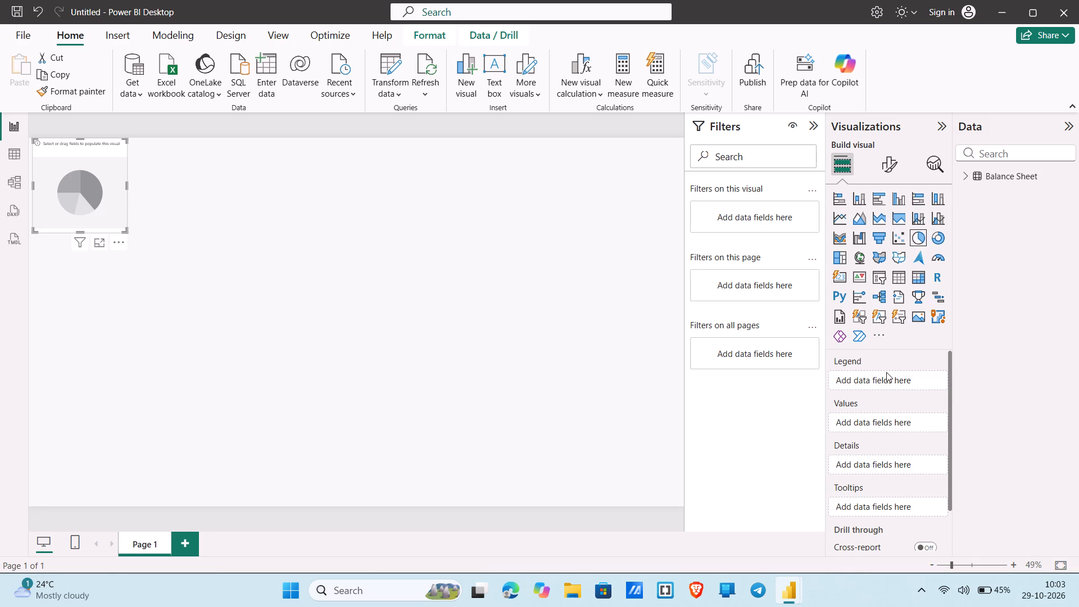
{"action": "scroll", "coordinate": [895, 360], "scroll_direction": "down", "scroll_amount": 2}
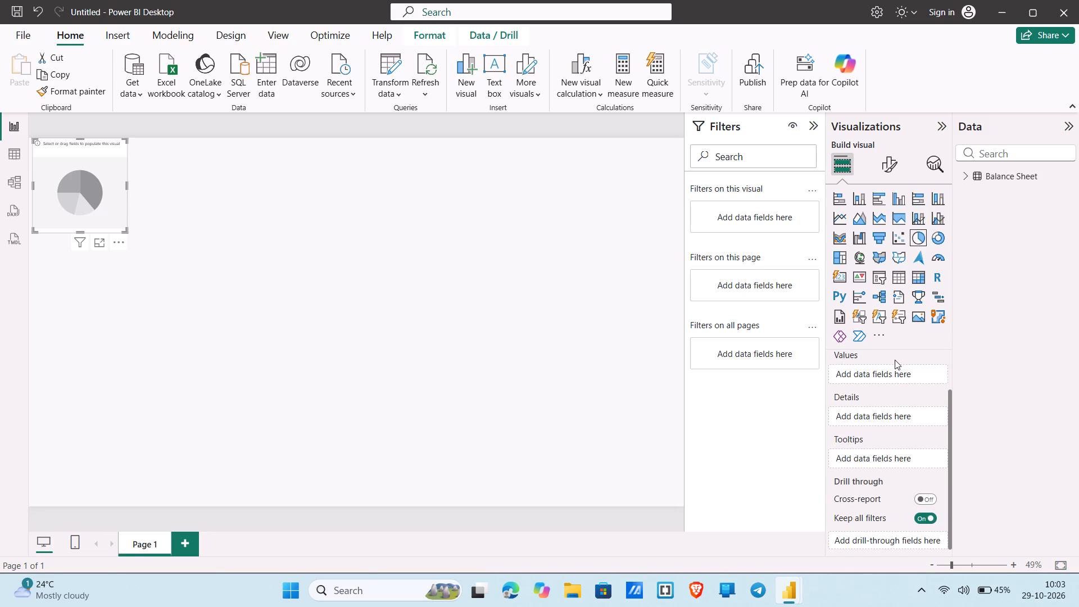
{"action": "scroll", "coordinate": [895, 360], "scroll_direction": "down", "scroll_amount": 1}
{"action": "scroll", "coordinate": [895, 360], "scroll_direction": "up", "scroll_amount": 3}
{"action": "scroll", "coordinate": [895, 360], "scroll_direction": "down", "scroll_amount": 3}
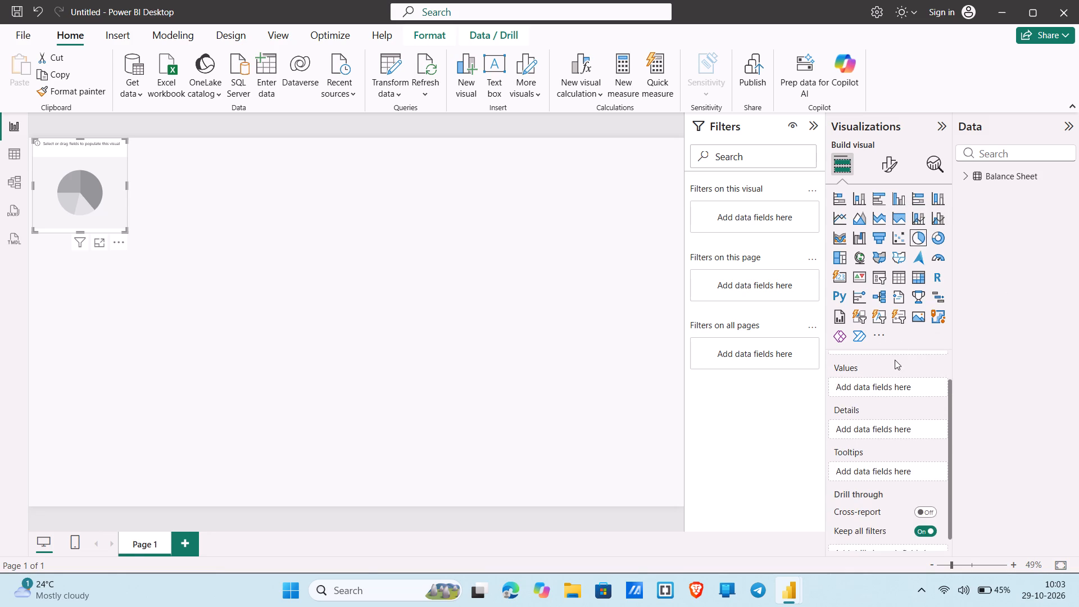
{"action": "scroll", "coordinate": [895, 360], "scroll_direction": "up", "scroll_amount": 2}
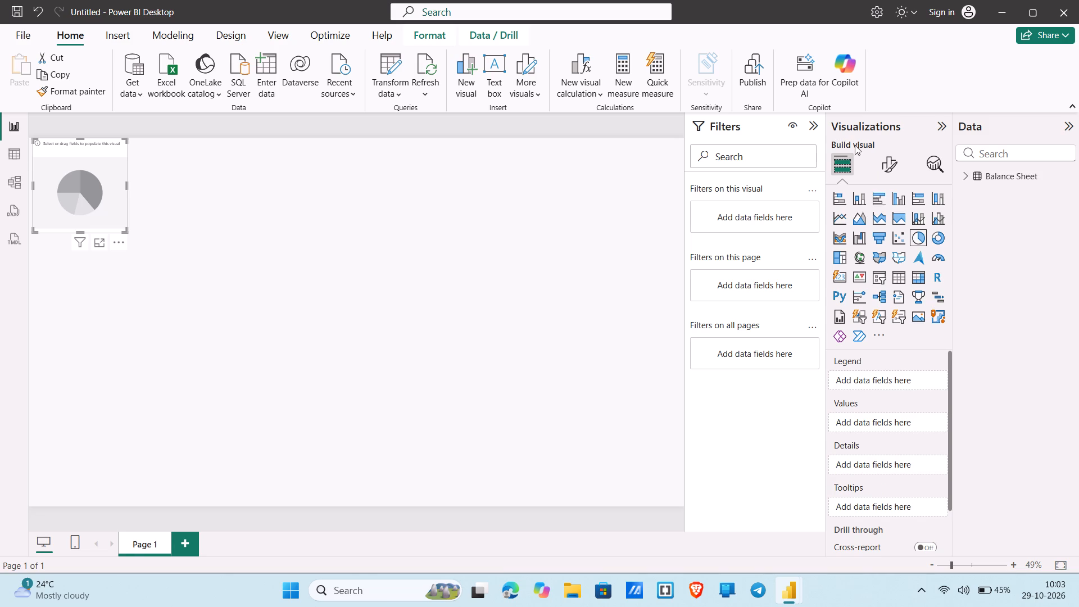
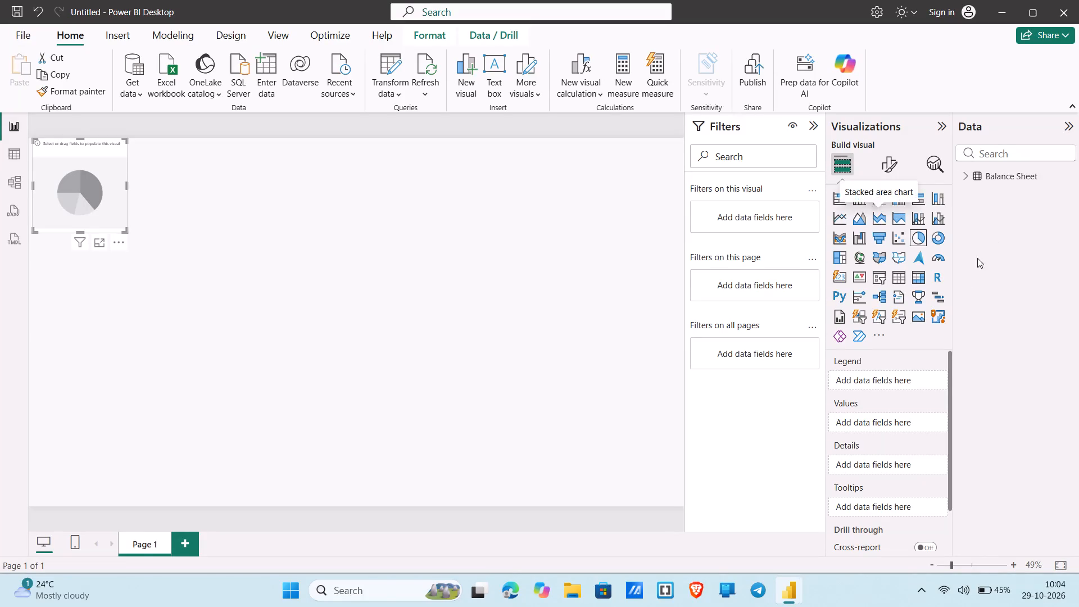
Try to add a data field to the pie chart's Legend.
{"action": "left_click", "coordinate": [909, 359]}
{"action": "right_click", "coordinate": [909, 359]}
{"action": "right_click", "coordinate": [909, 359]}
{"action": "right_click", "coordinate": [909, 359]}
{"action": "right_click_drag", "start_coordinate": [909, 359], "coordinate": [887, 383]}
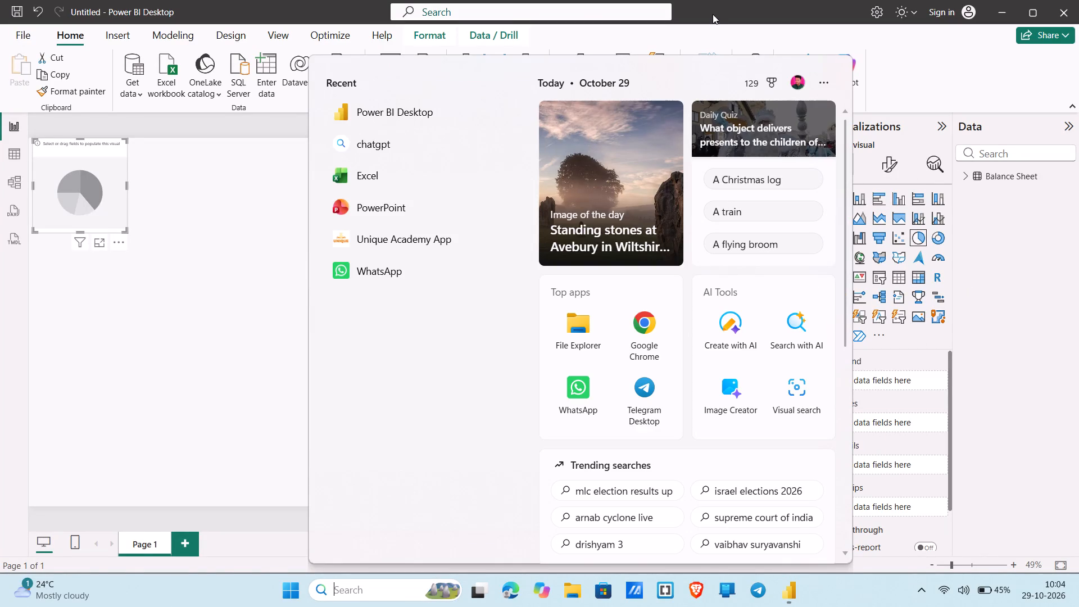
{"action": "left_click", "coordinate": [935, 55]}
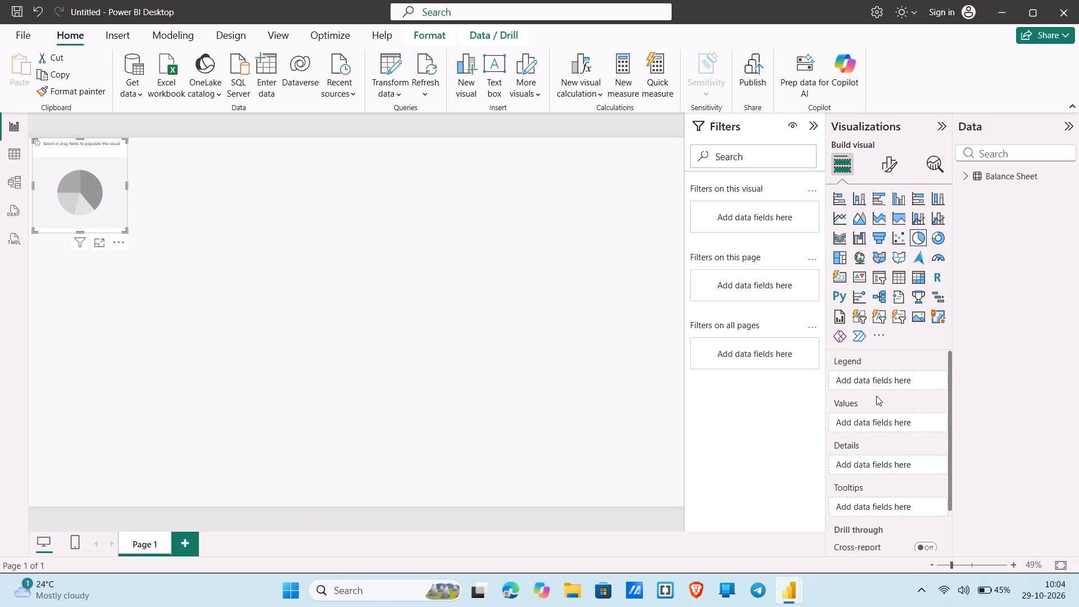
Turn on cross-report drill-through for the pie chart.
{"action": "scroll", "coordinate": [876, 396], "scroll_direction": "down", "scroll_amount": 2}
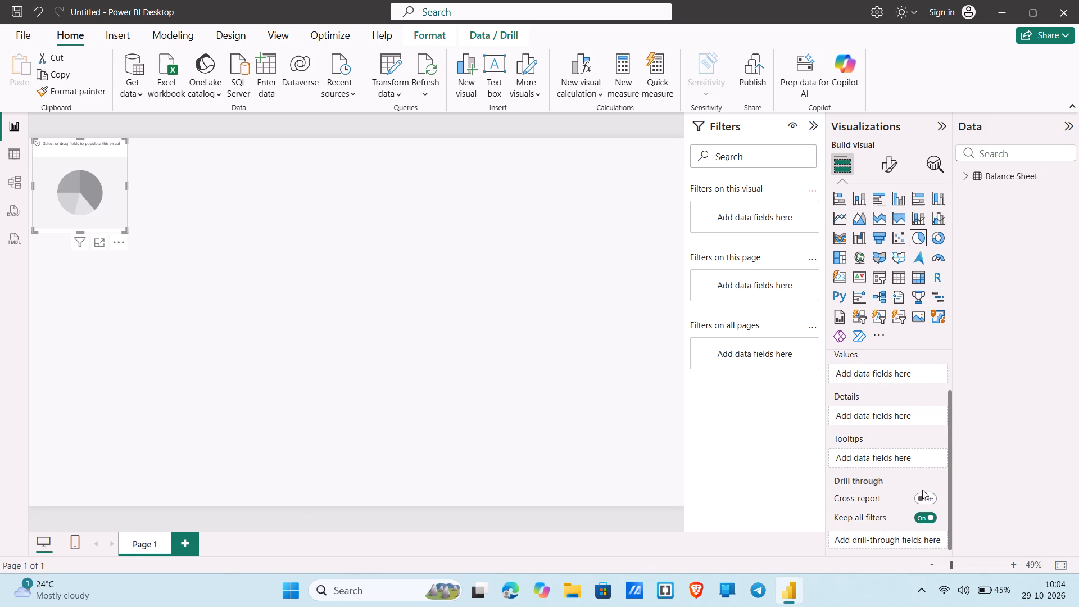
{"action": "left_click", "coordinate": [927, 498]}
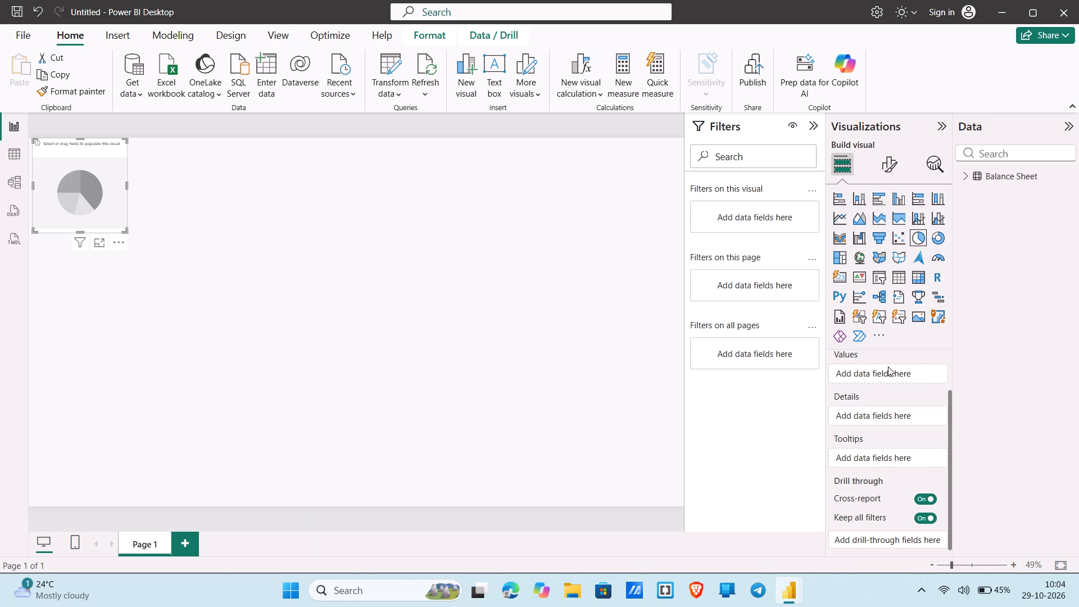
{"action": "double_click", "coordinate": [888, 368]}
{"action": "scroll", "coordinate": [888, 368], "scroll_direction": "up", "scroll_amount": 1}
{"action": "scroll", "coordinate": [888, 368], "scroll_direction": "down", "scroll_amount": 2}
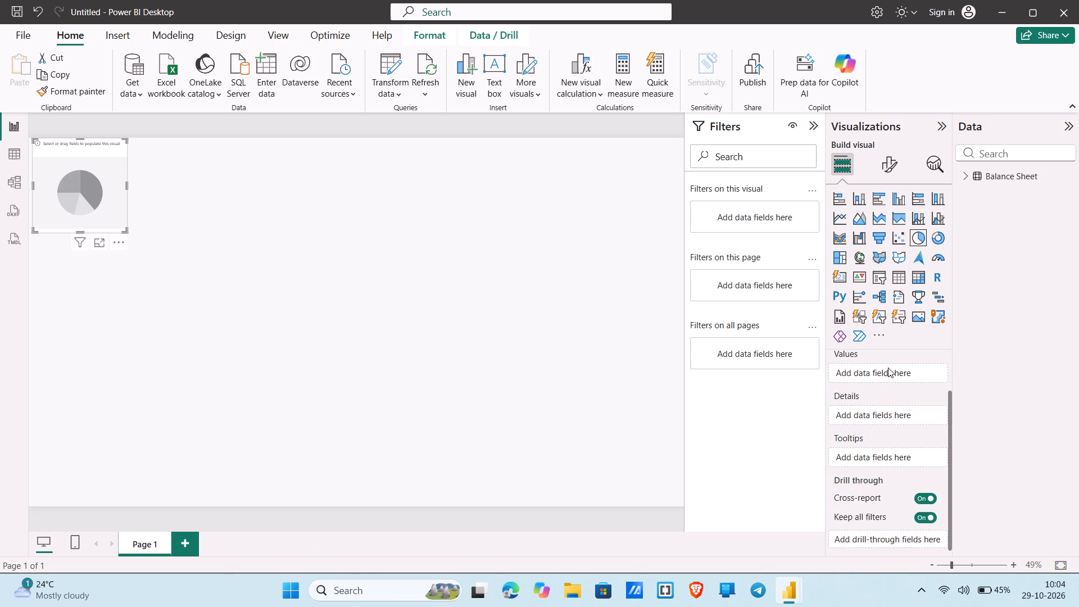
{"action": "scroll", "coordinate": [888, 368], "scroll_direction": "down", "scroll_amount": 1}
{"action": "scroll", "coordinate": [888, 368], "scroll_direction": "up", "scroll_amount": 3}
{"action": "scroll", "coordinate": [888, 368], "scroll_direction": "down", "scroll_amount": 3}
Hide the Filters pane from report readers.
{"action": "right_click", "coordinate": [790, 345]}
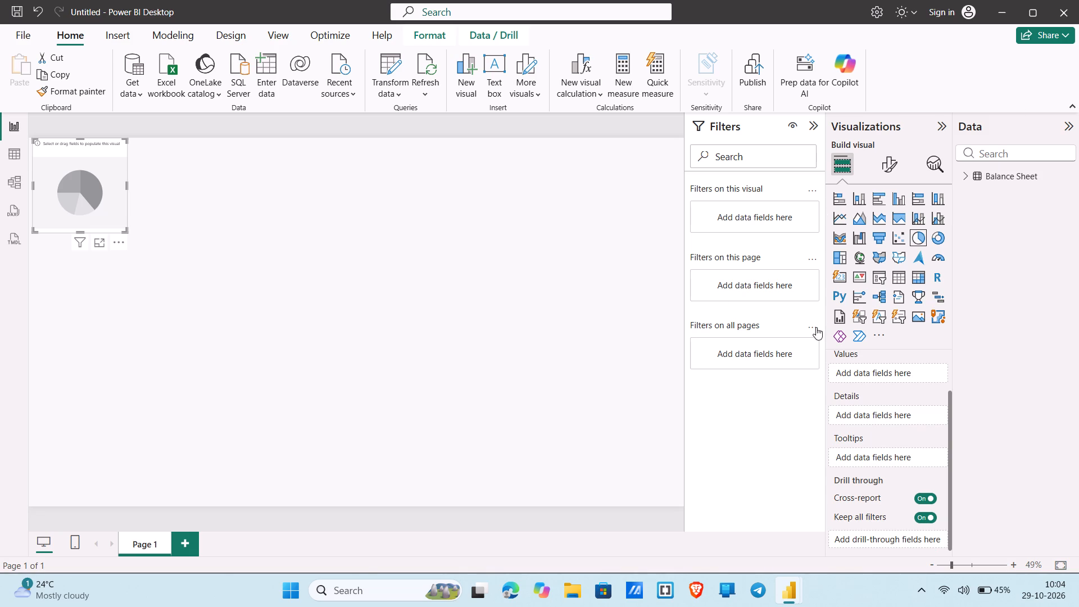
{"action": "left_click", "coordinate": [816, 327]}
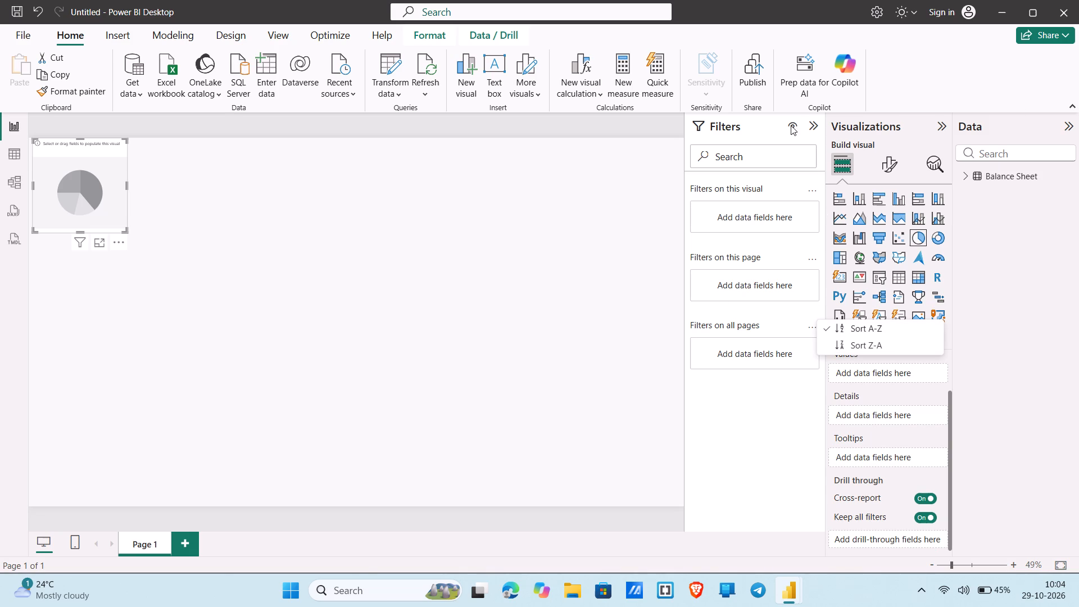
{"action": "left_click", "coordinate": [791, 125]}
{"action": "left_click", "coordinate": [847, 162]}
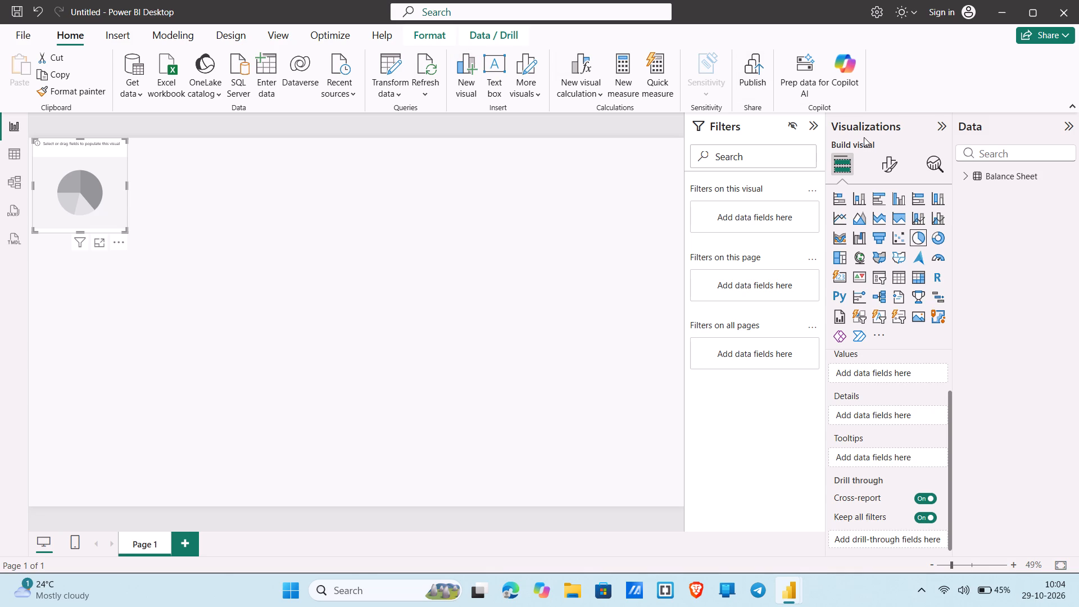
Examine the pie chart's analytics options and applied filters, and the Balance Sheet data in the table and model views.
{"action": "left_click", "coordinate": [929, 164]}
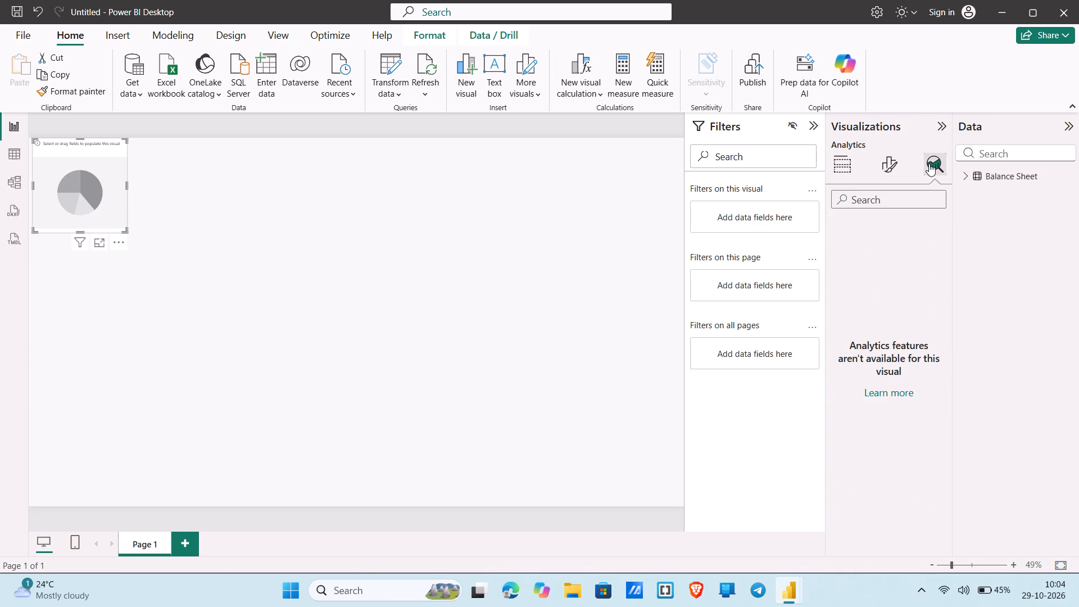
{"action": "left_click", "coordinate": [840, 174]}
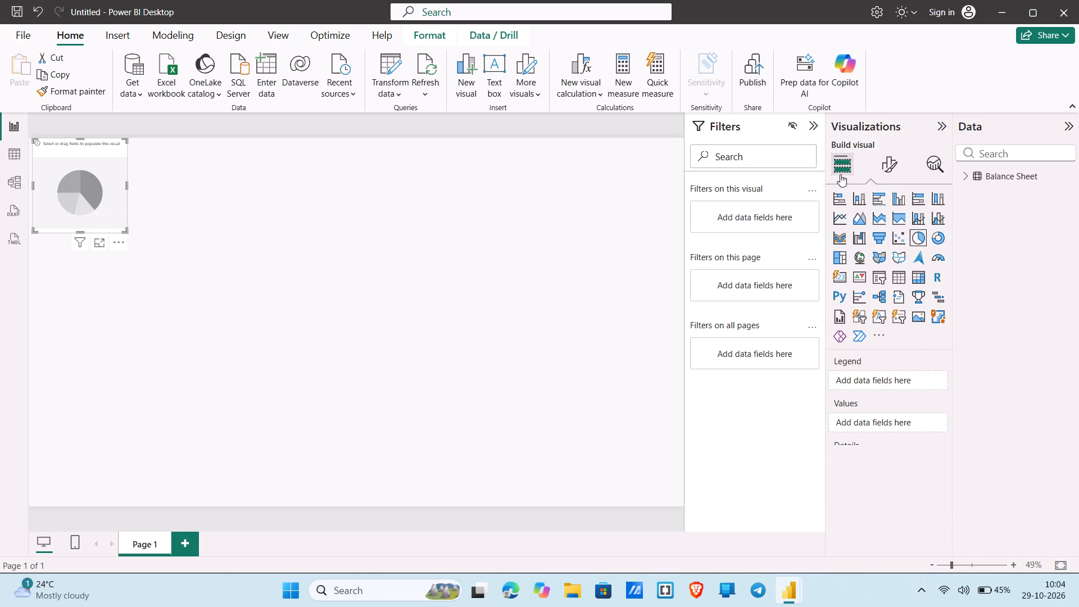
{"action": "left_click", "coordinate": [921, 235]}
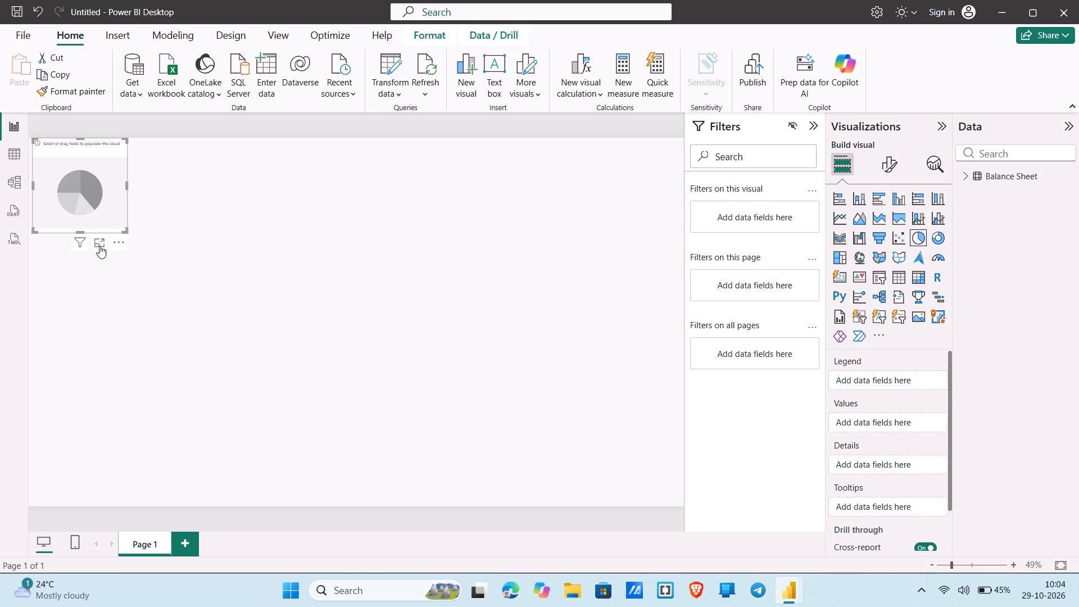
{"action": "left_click", "coordinate": [80, 239]}
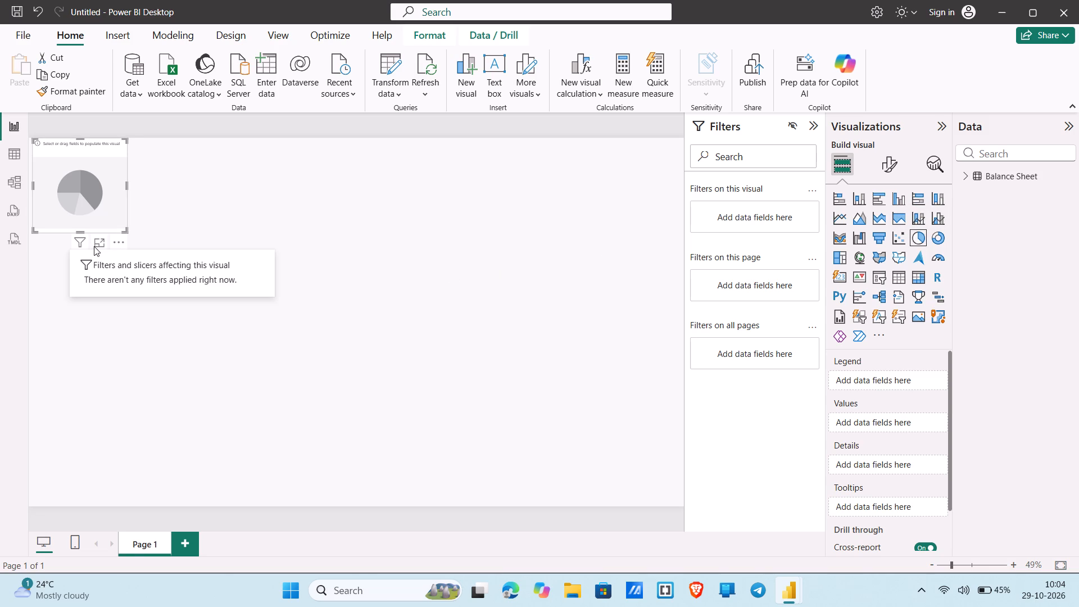
{"action": "left_click", "coordinate": [14, 151]}
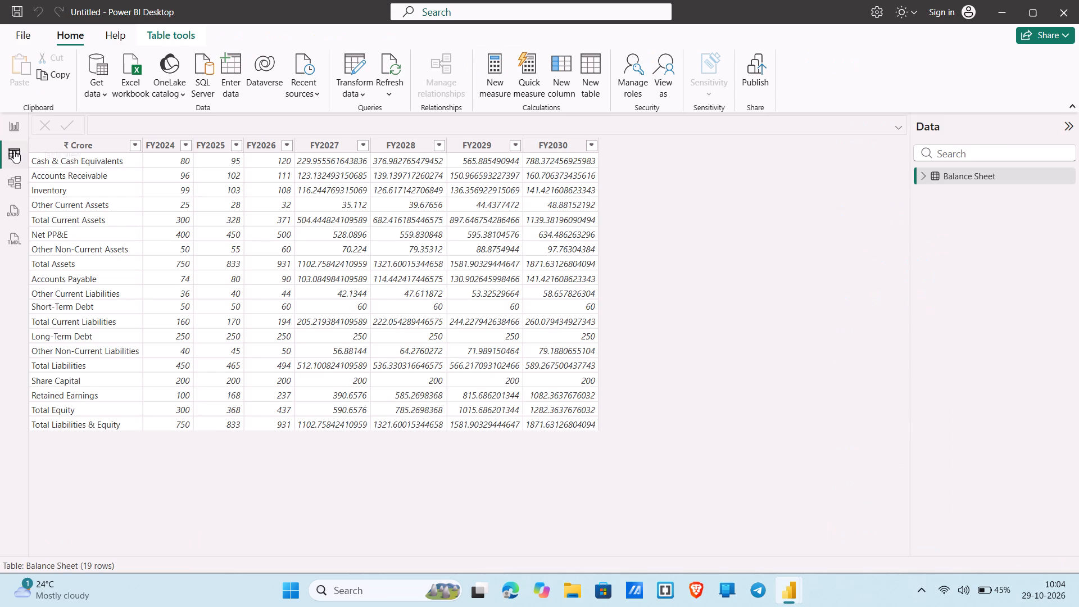
{"action": "left_click", "coordinate": [14, 185]}
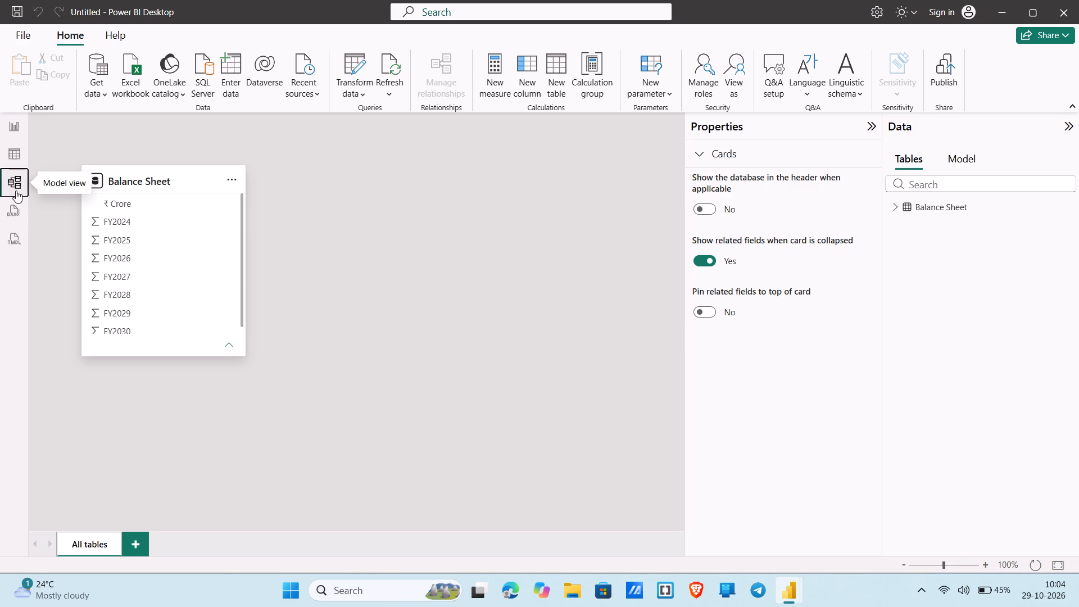
{"action": "left_click", "coordinate": [14, 124]}
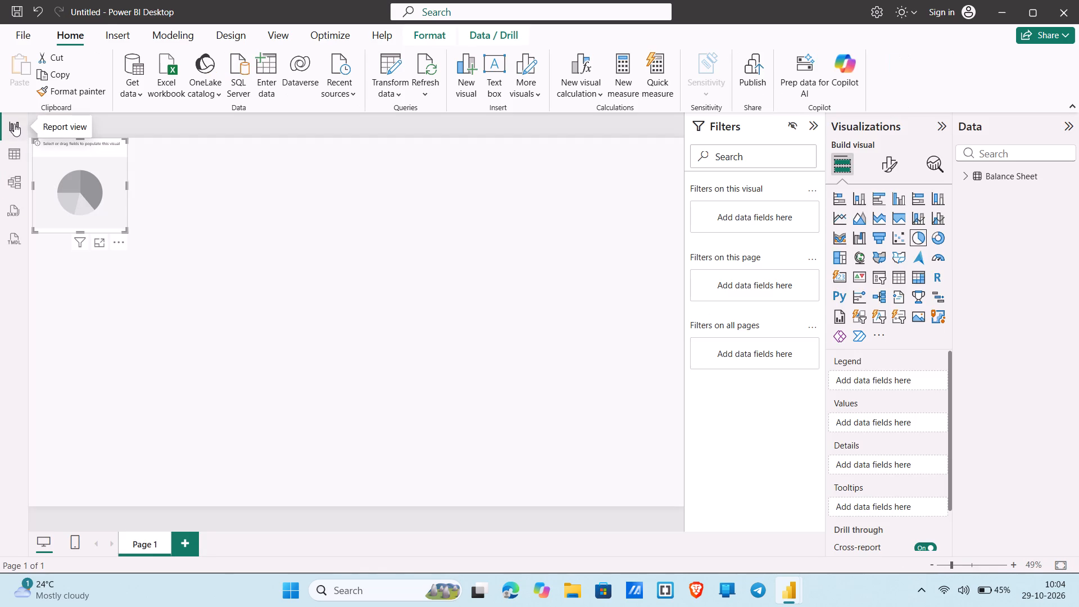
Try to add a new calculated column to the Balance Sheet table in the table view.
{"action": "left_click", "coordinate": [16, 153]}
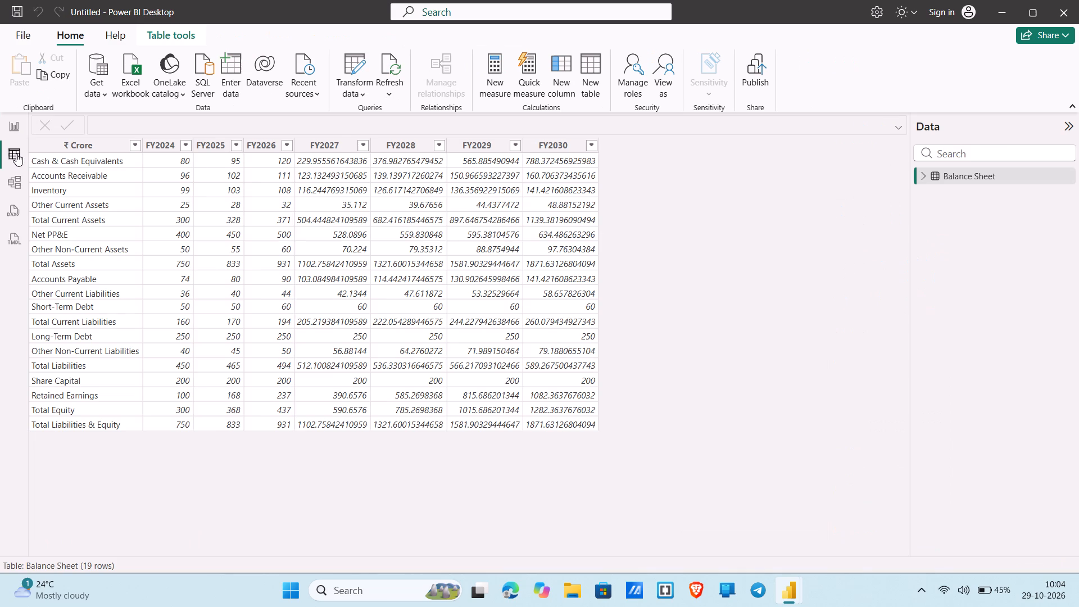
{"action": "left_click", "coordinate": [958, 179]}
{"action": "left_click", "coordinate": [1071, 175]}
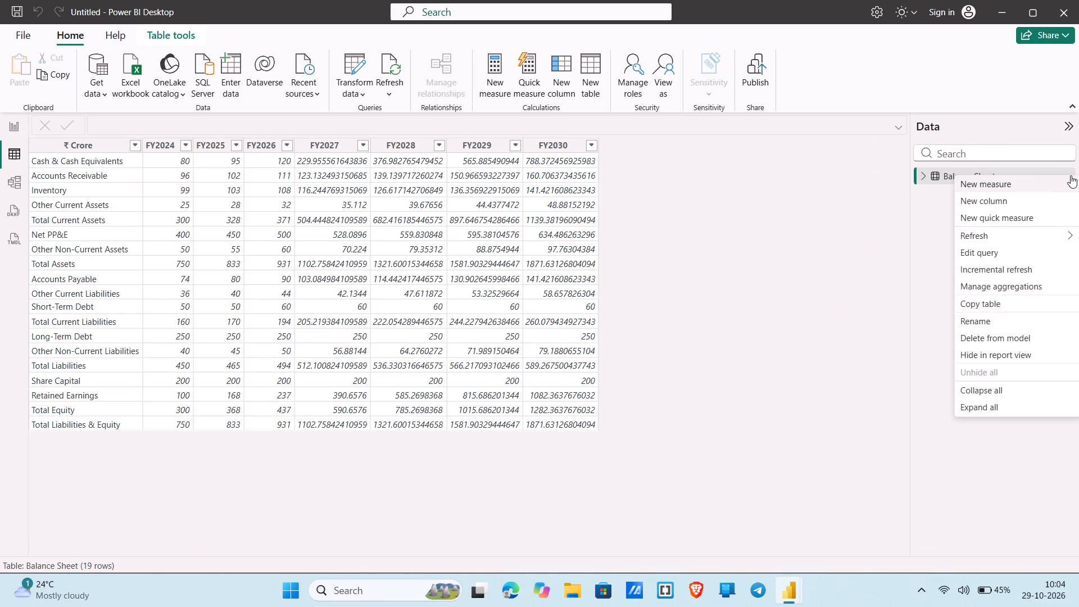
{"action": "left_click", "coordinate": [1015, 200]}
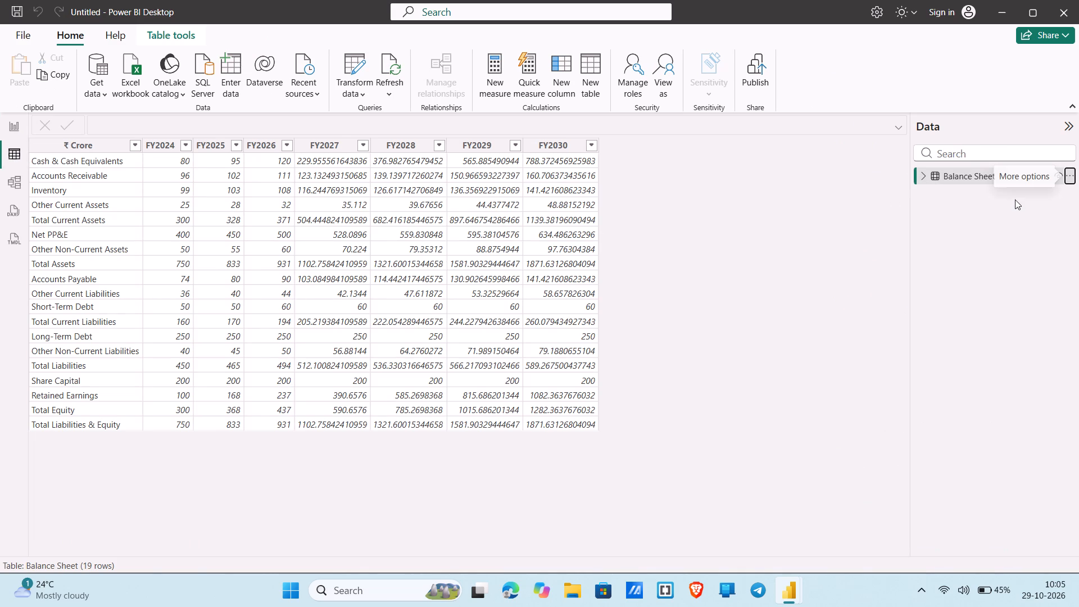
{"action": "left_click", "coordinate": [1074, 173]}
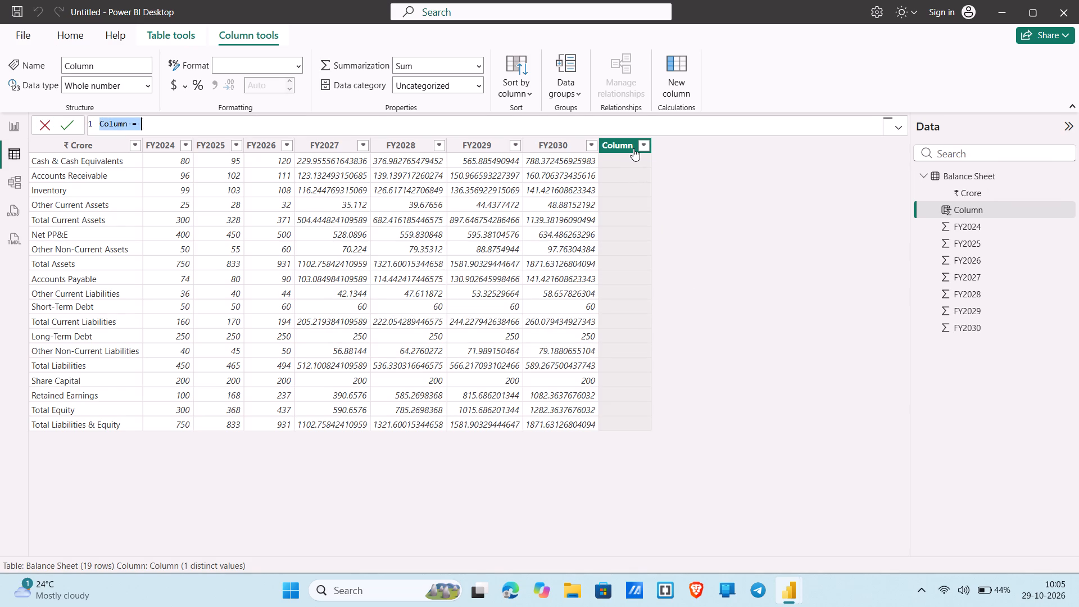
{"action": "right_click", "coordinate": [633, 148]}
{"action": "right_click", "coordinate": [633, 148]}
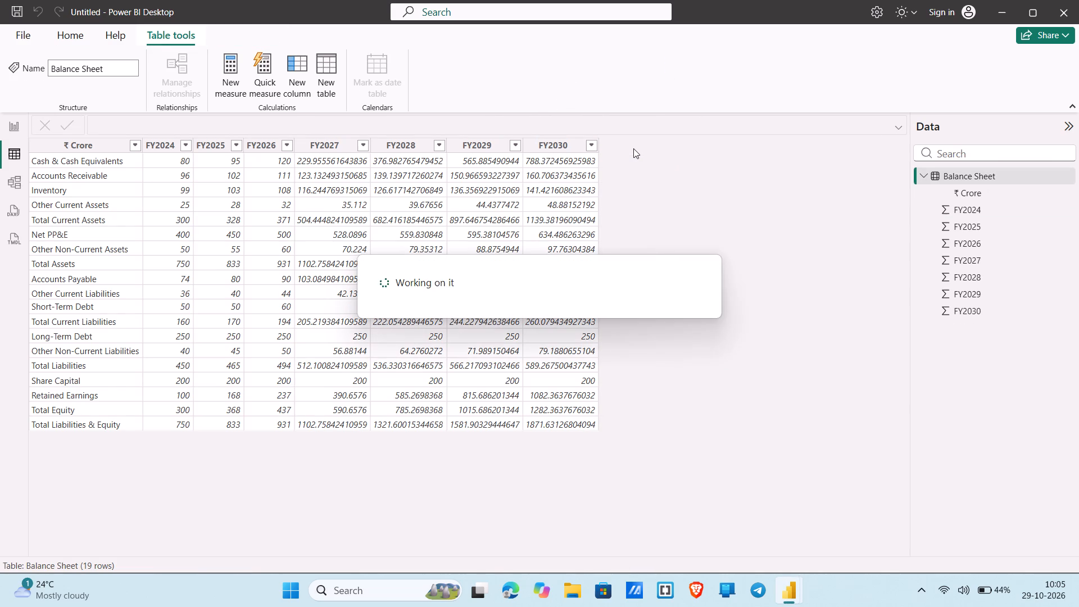
Inspect the FY2025 and FY2024 columns of the Balance Sheet table.
{"action": "left_click", "coordinate": [971, 209]}
{"action": "left_click", "coordinate": [971, 218]}
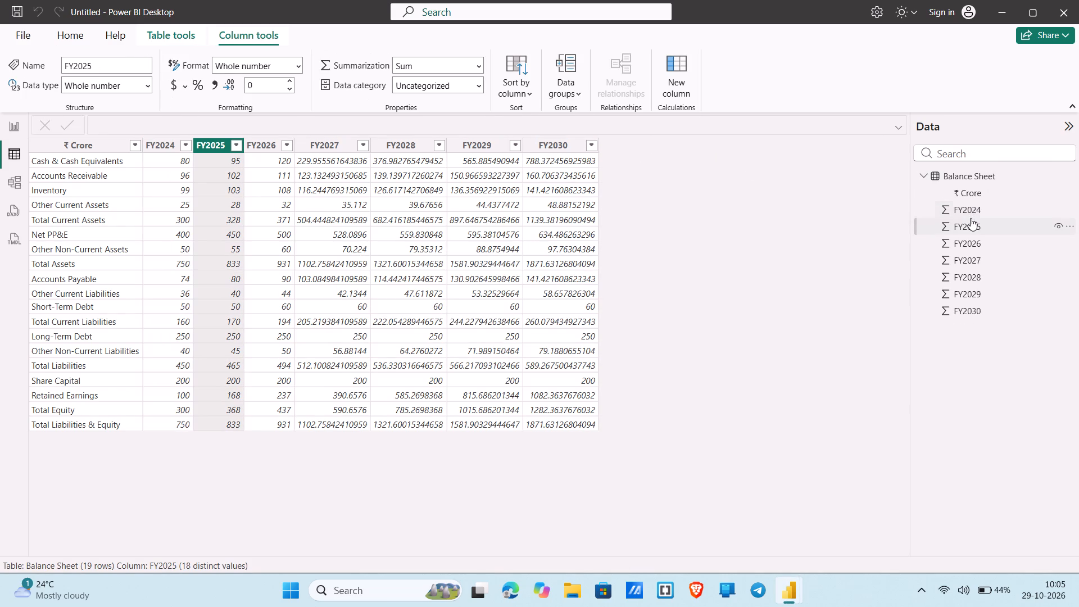
{"action": "left_click", "coordinate": [967, 210]}
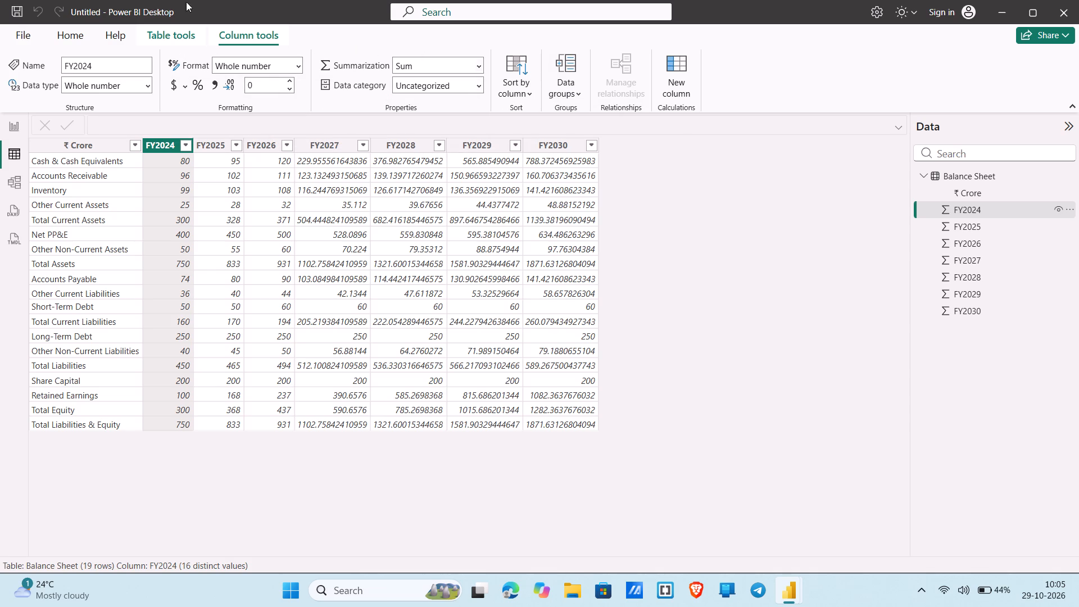
Return to the report view and try to add drill-through fields for the pie chart.
{"action": "left_click", "coordinate": [19, 131]}
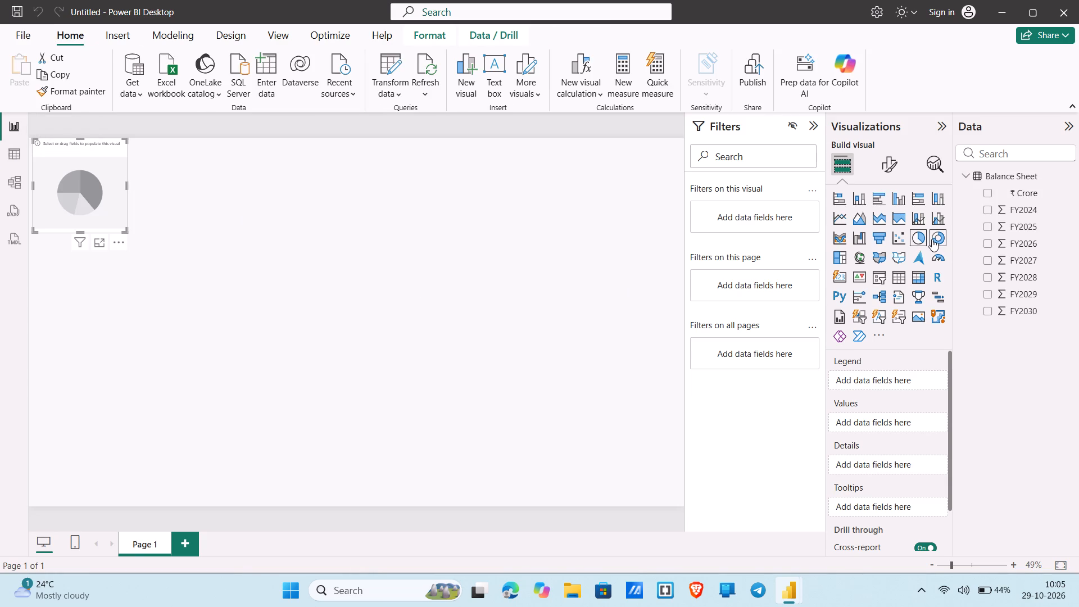
{"action": "left_click", "coordinate": [914, 240]}
{"action": "left_click", "coordinate": [941, 130]}
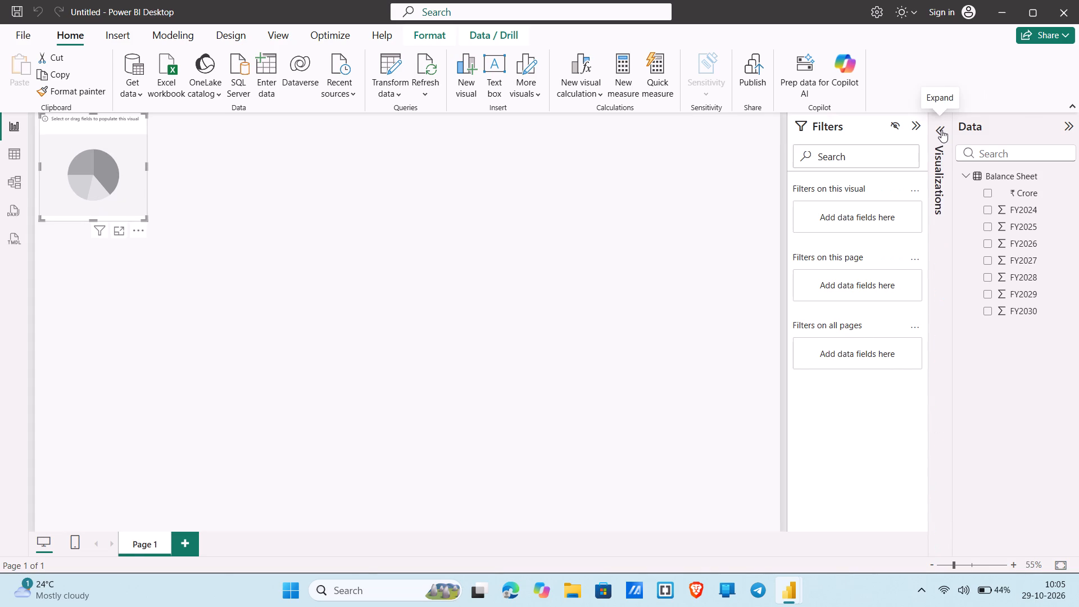
{"action": "left_click", "coordinate": [941, 130]}
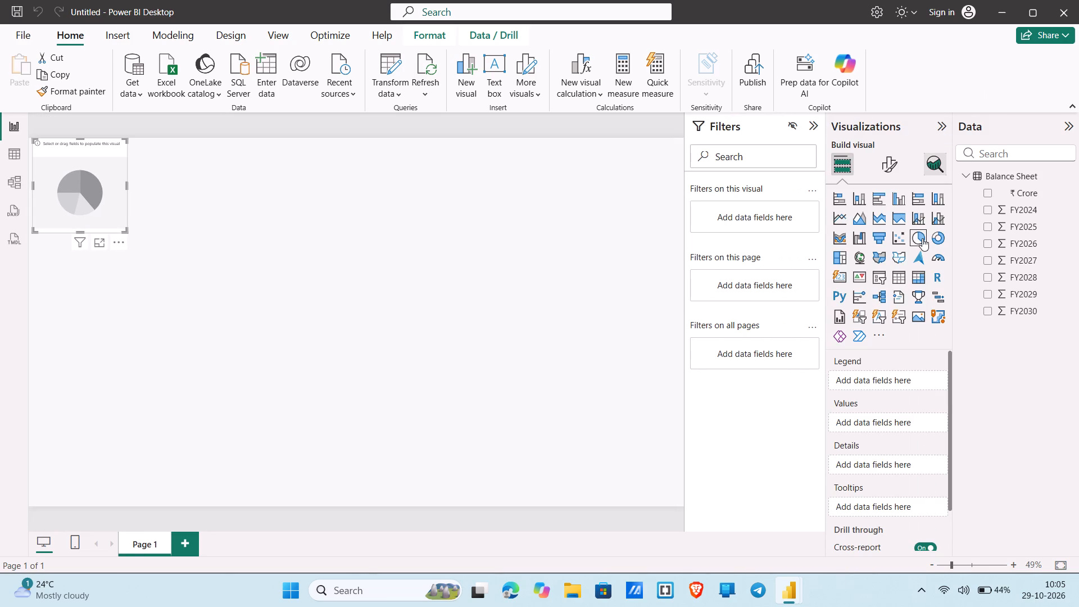
{"action": "scroll", "coordinate": [869, 471], "scroll_direction": "down", "scroll_amount": 2}
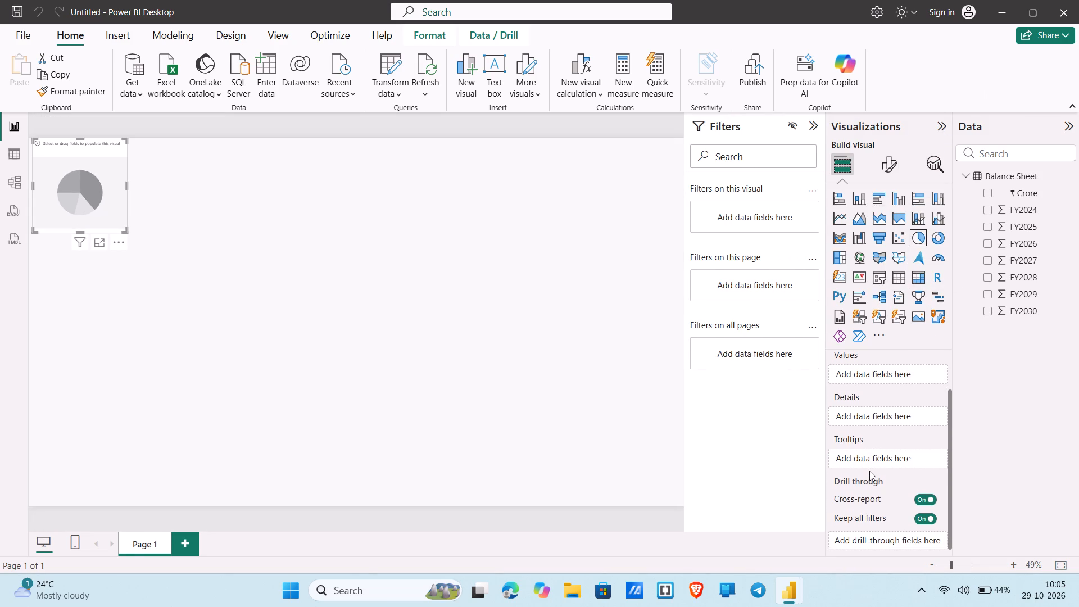
{"action": "scroll", "coordinate": [869, 471], "scroll_direction": "down", "scroll_amount": 1}
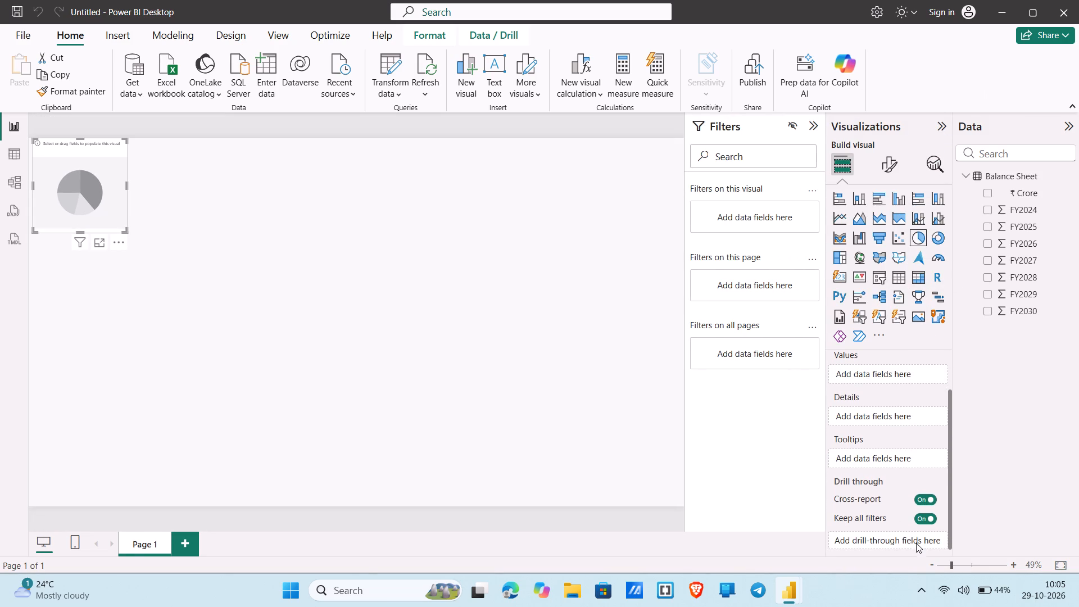
{"action": "left_click", "coordinate": [916, 541]}
{"action": "right_click", "coordinate": [916, 541]}
{"action": "right_click", "coordinate": [916, 541]}
{"action": "right_click", "coordinate": [916, 541]}
{"action": "scroll", "coordinate": [936, 409], "scroll_direction": "up", "scroll_amount": 2}
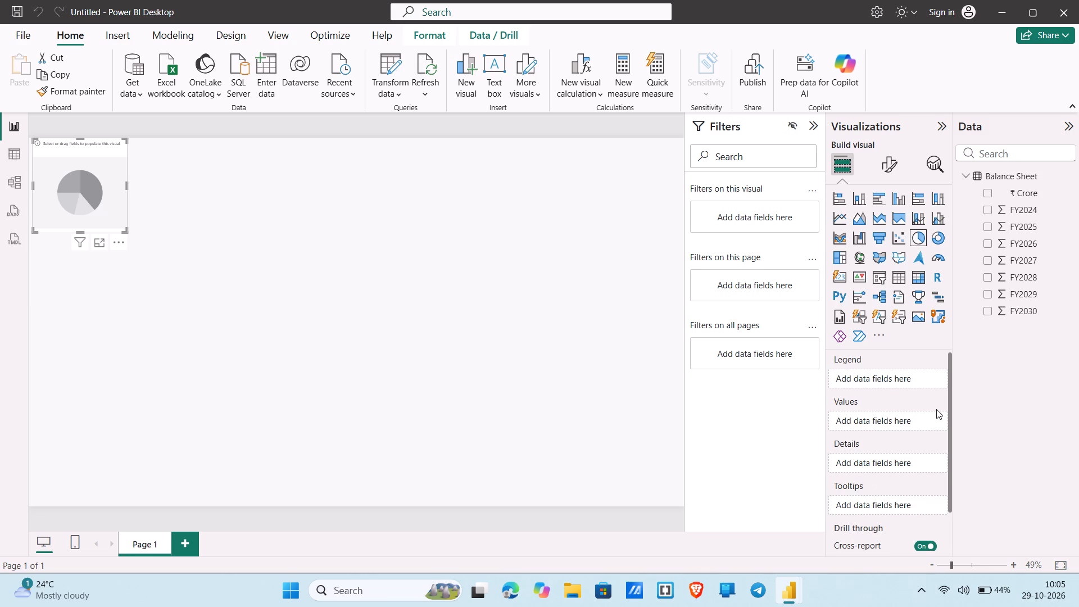
Add ₹ Crore as the pie chart's legend and FY2024, FY2025 and FY2026 as its values.
{"action": "left_click", "coordinate": [987, 193]}
{"action": "left_click", "coordinate": [987, 207]}
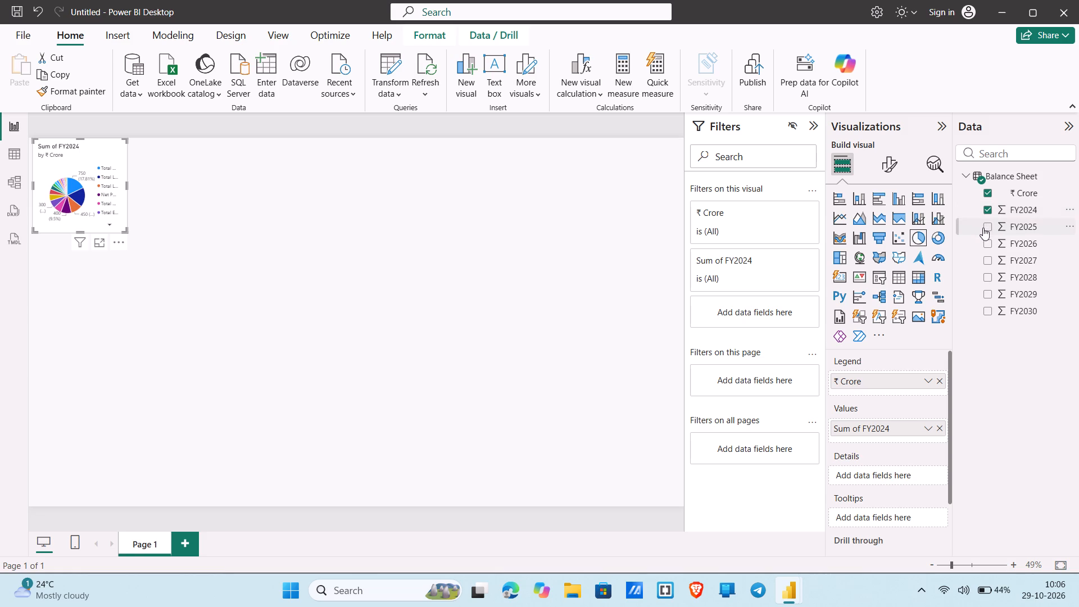
{"action": "left_click", "coordinate": [983, 228]}
{"action": "left_click", "coordinate": [989, 228]}
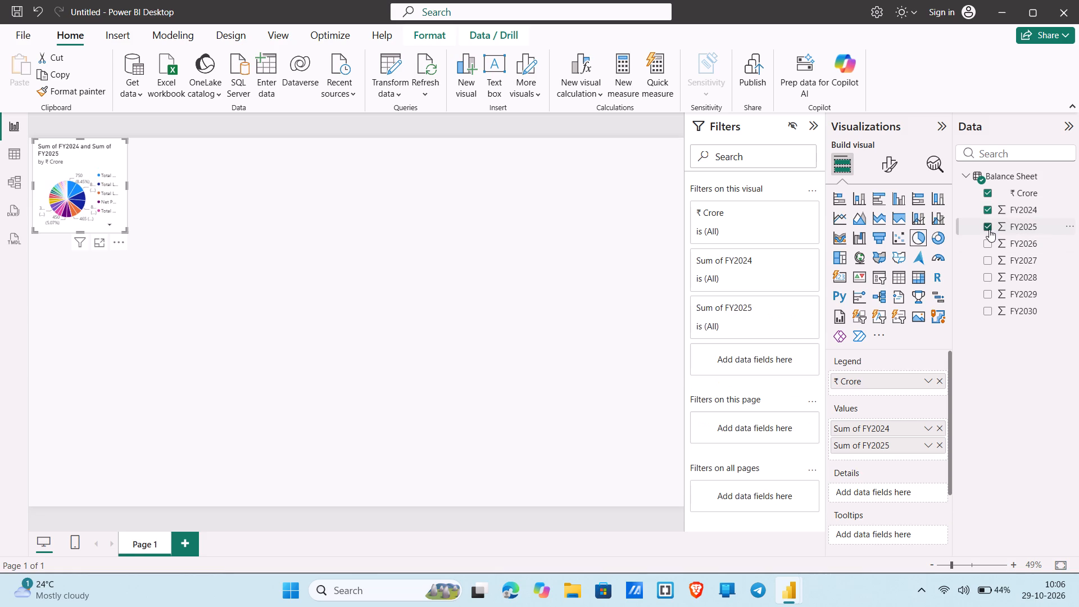
{"action": "left_click", "coordinate": [989, 242]}
Change the pie chart to a line chart.
{"action": "left_click", "coordinate": [835, 222]}
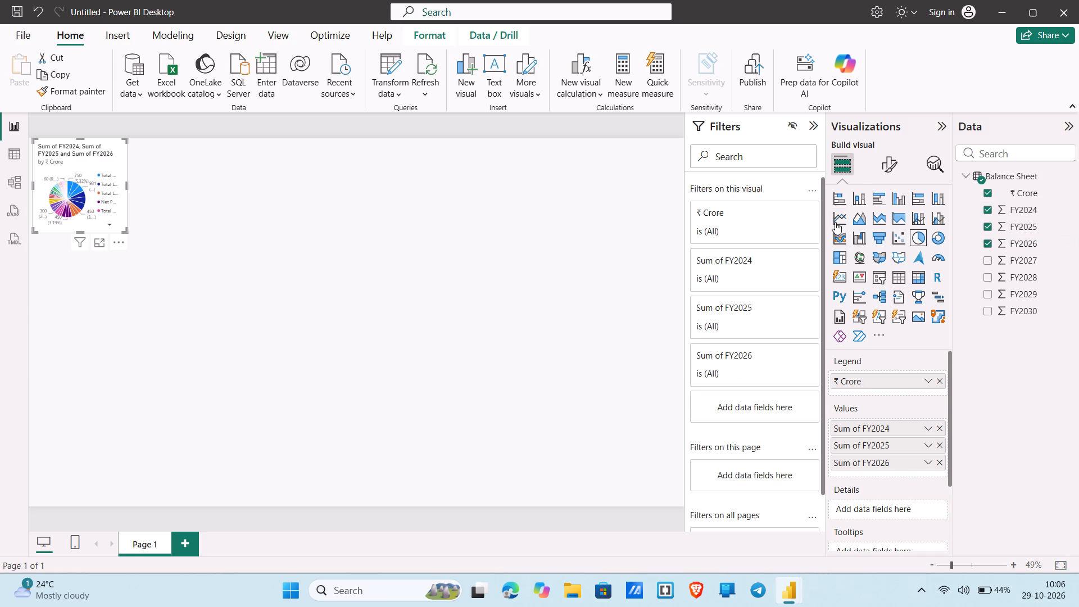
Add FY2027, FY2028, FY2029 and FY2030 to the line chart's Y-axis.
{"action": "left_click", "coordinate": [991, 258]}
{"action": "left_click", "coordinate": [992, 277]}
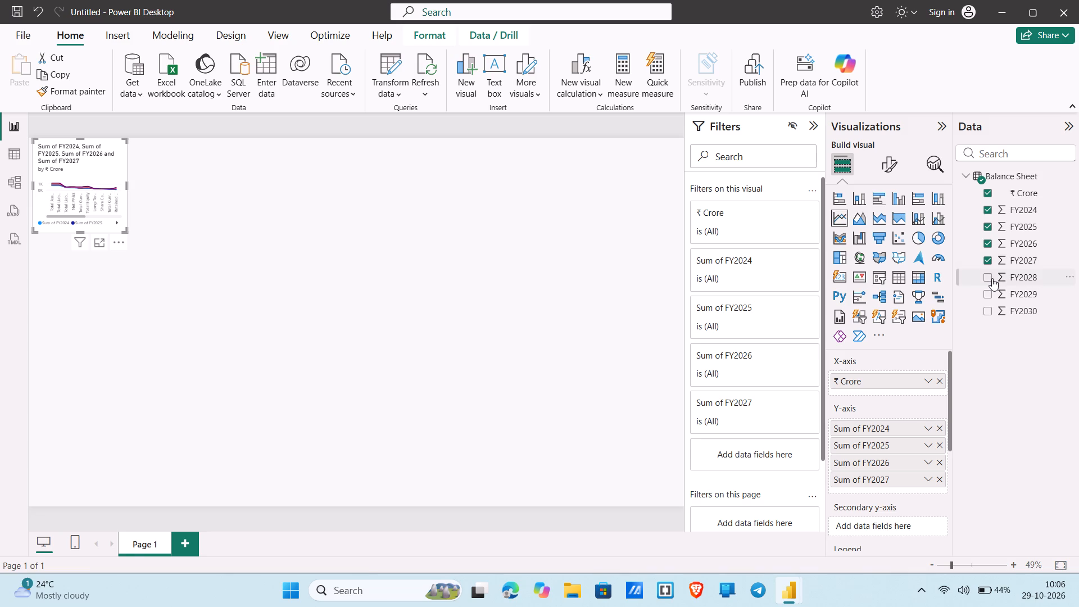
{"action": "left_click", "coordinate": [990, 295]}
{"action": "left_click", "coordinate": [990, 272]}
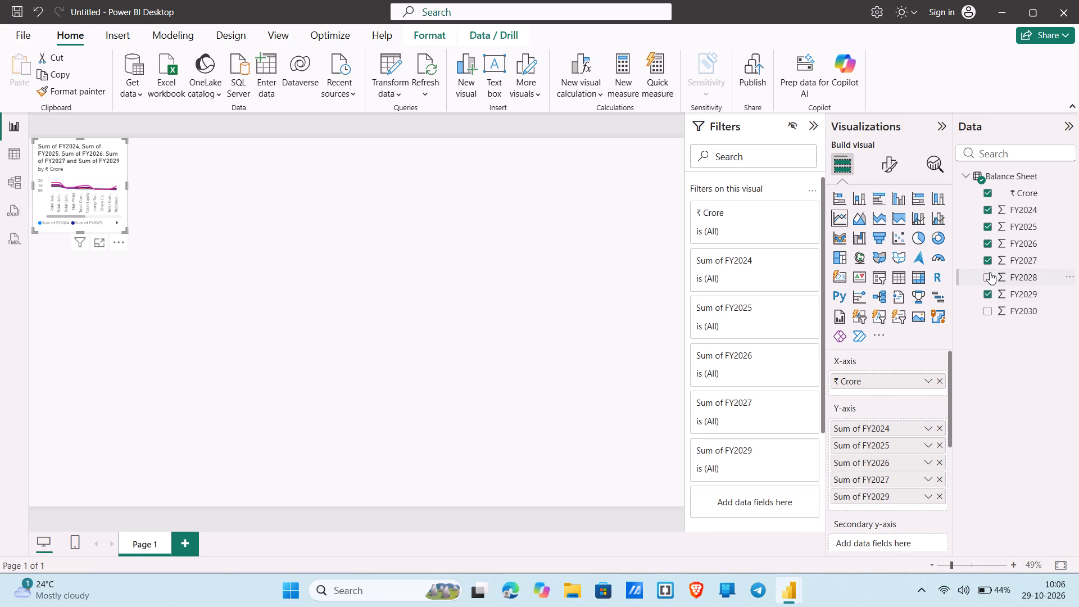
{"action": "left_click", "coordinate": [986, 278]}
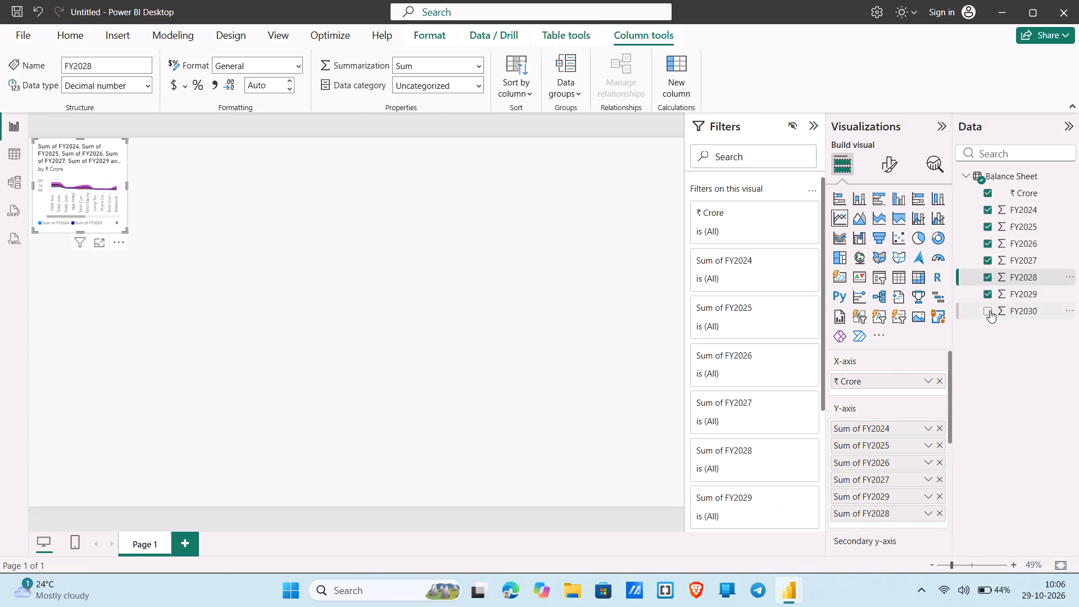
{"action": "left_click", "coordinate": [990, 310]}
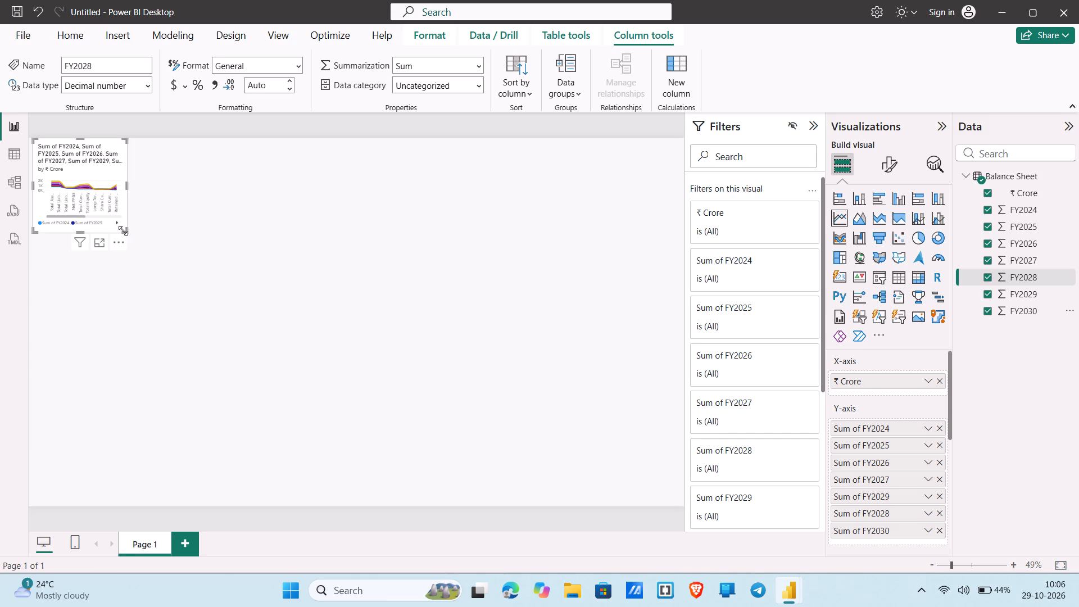
Enlarge the line chart until it fills nearly the whole report page.
{"action": "left_click_drag", "start_coordinate": [124, 230], "coordinate": [600, 456]}
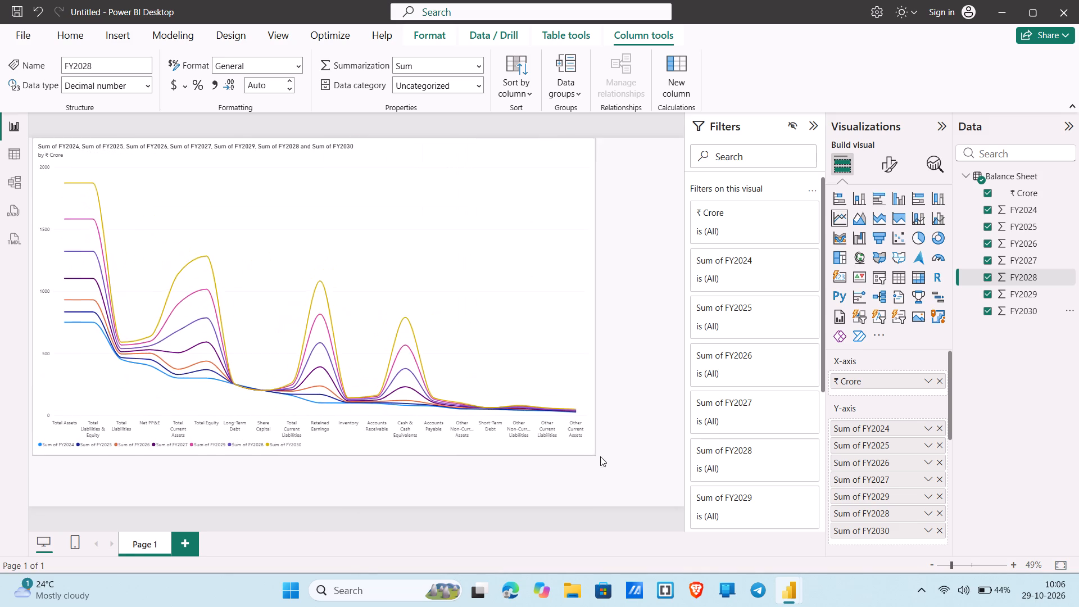
{"action": "left_click_drag", "start_coordinate": [600, 456], "coordinate": [674, 501]}
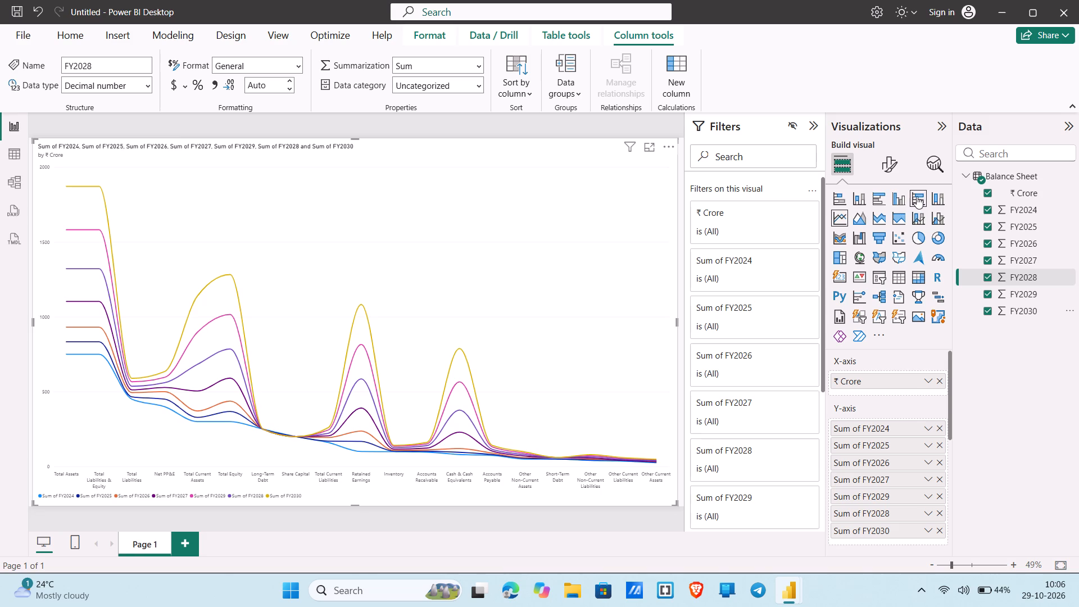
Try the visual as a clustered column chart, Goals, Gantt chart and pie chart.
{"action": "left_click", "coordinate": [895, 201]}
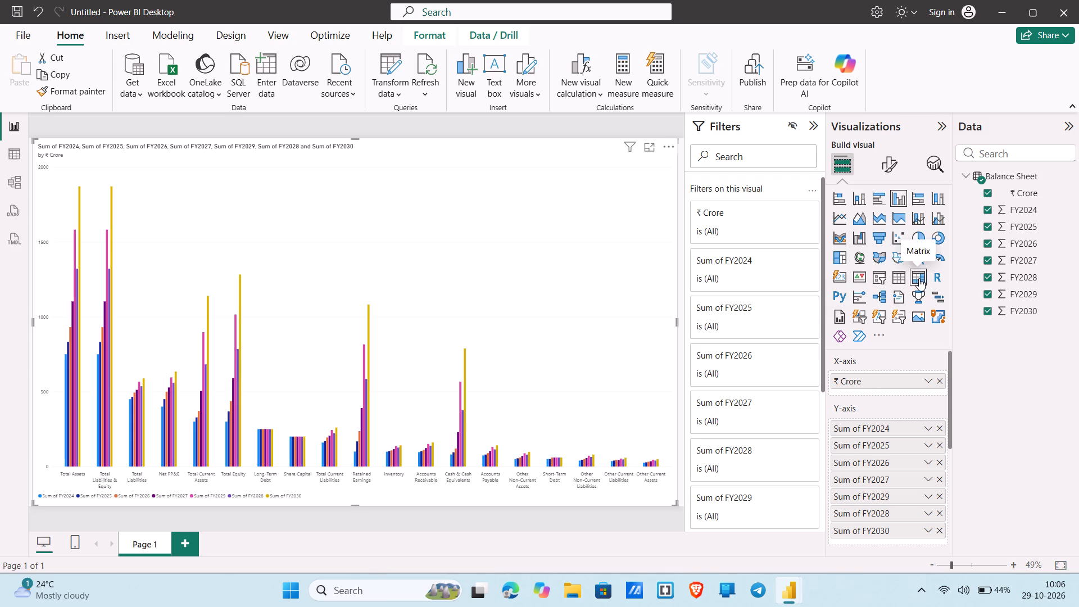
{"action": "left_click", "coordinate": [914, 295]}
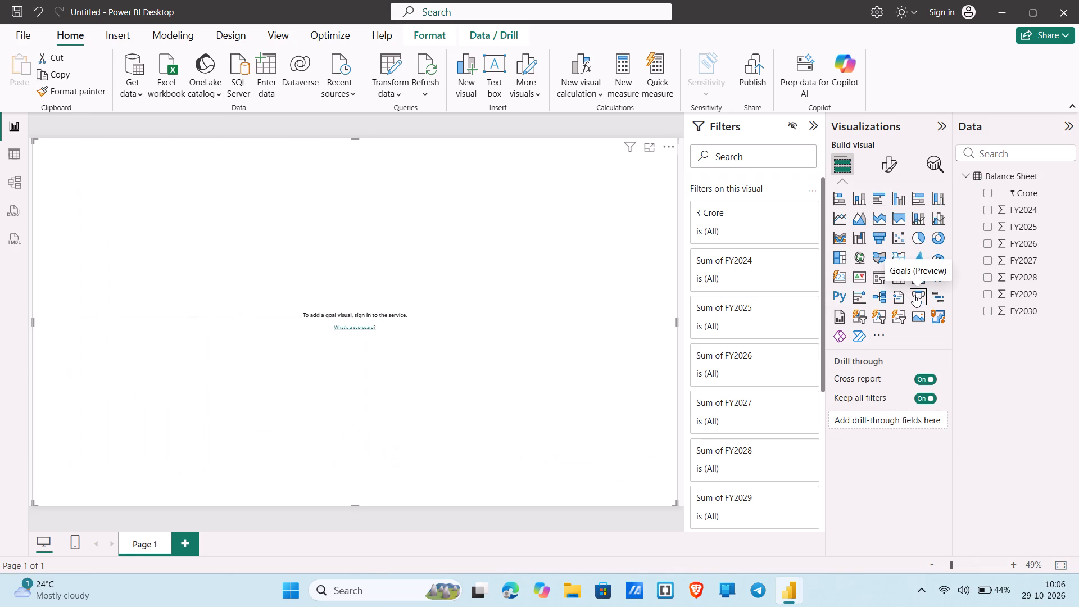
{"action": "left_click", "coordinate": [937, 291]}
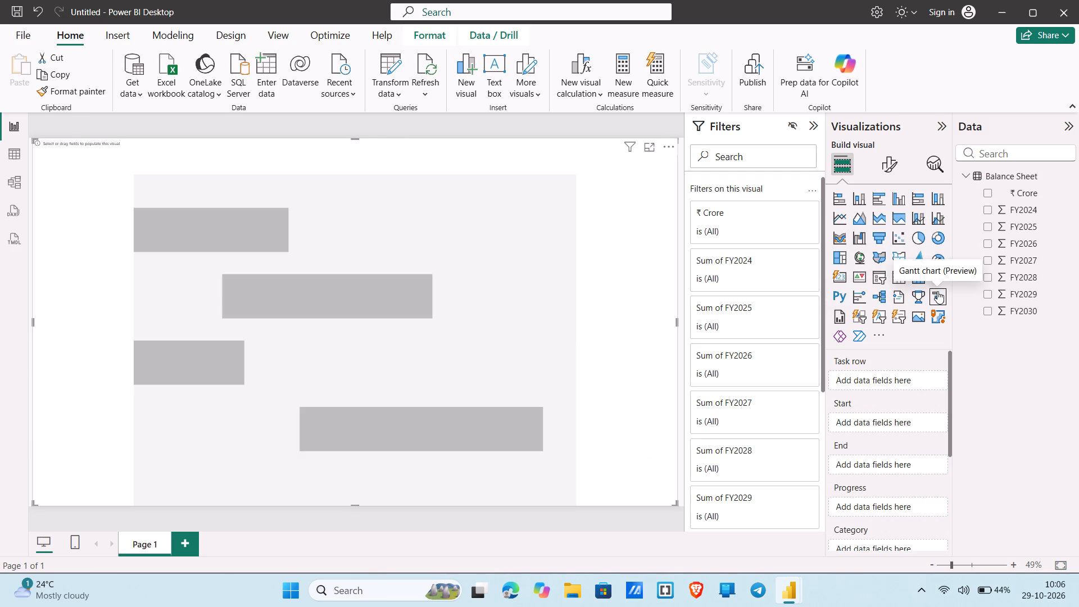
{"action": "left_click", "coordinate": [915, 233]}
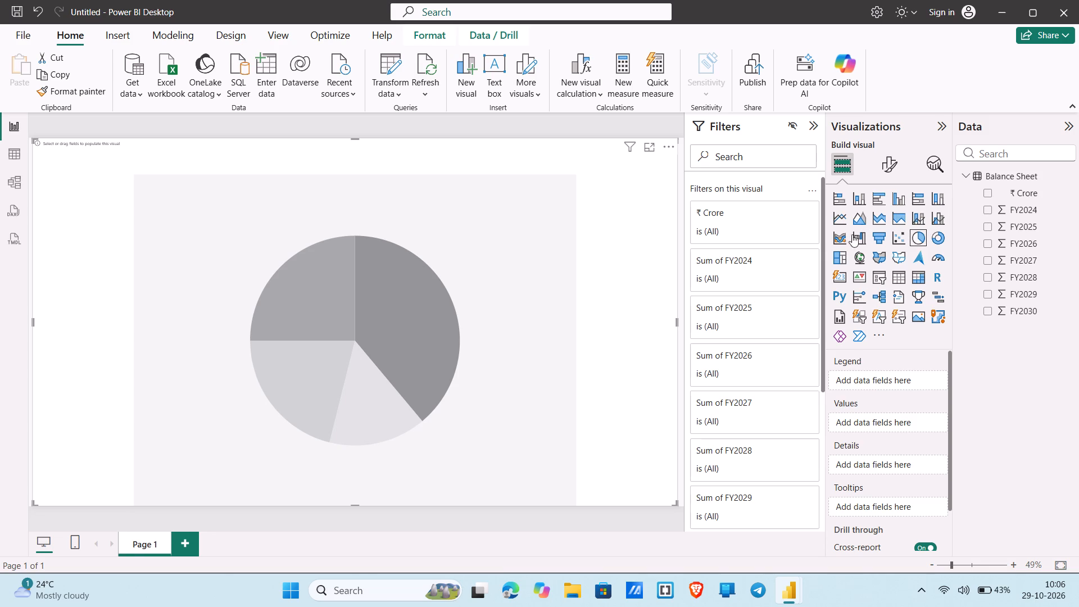
Make the visual a stacked column chart with ₹ Crore on the X-axis and FY2024 through FY2030 on the Y-axis.
{"action": "left_click", "coordinate": [863, 203]}
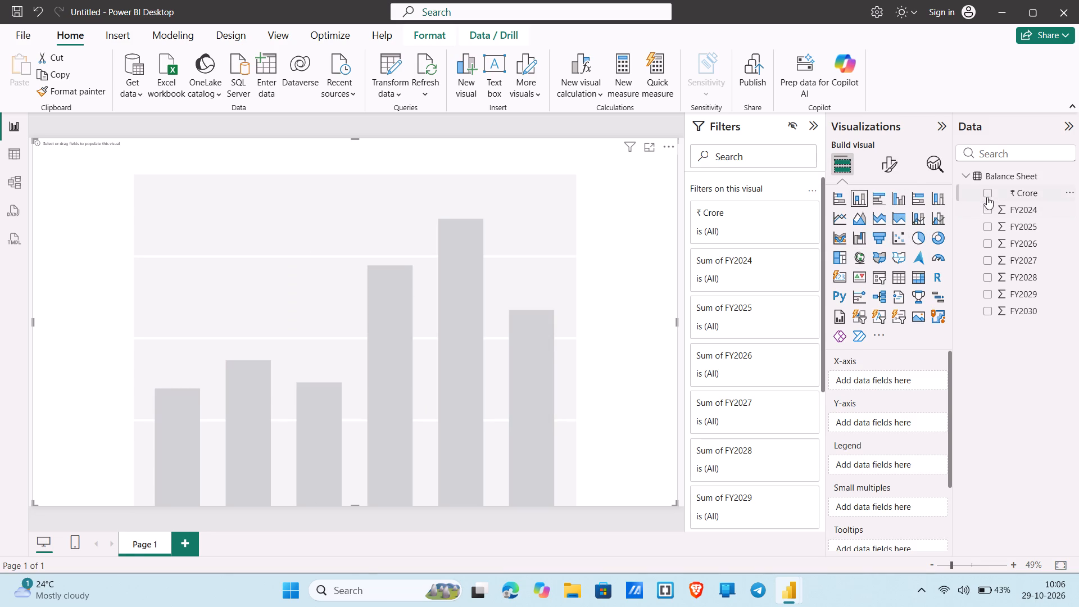
{"action": "left_click", "coordinate": [984, 193]}
{"action": "left_click", "coordinate": [990, 212]}
{"action": "left_click", "coordinate": [990, 228]}
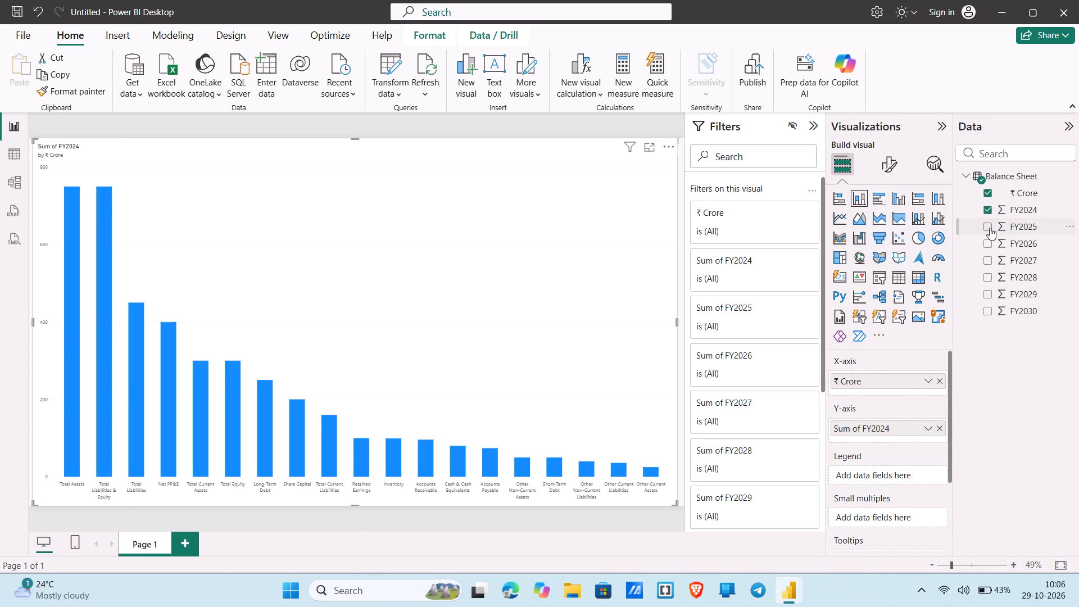
{"action": "left_click", "coordinate": [990, 242]}
{"action": "left_click", "coordinate": [986, 260]}
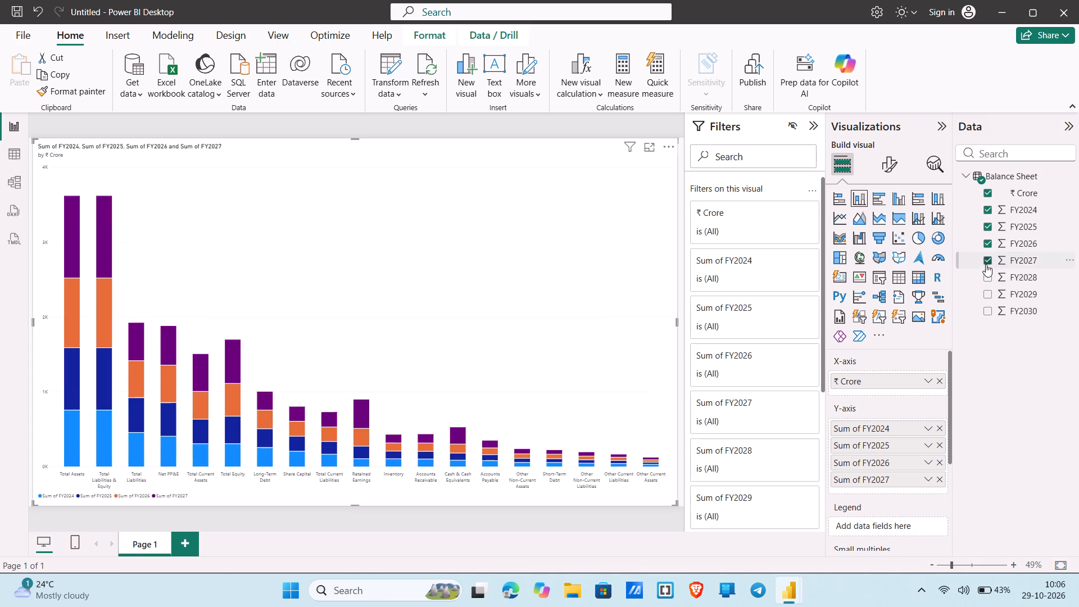
{"action": "left_click", "coordinate": [986, 279]}
{"action": "left_click", "coordinate": [987, 290]}
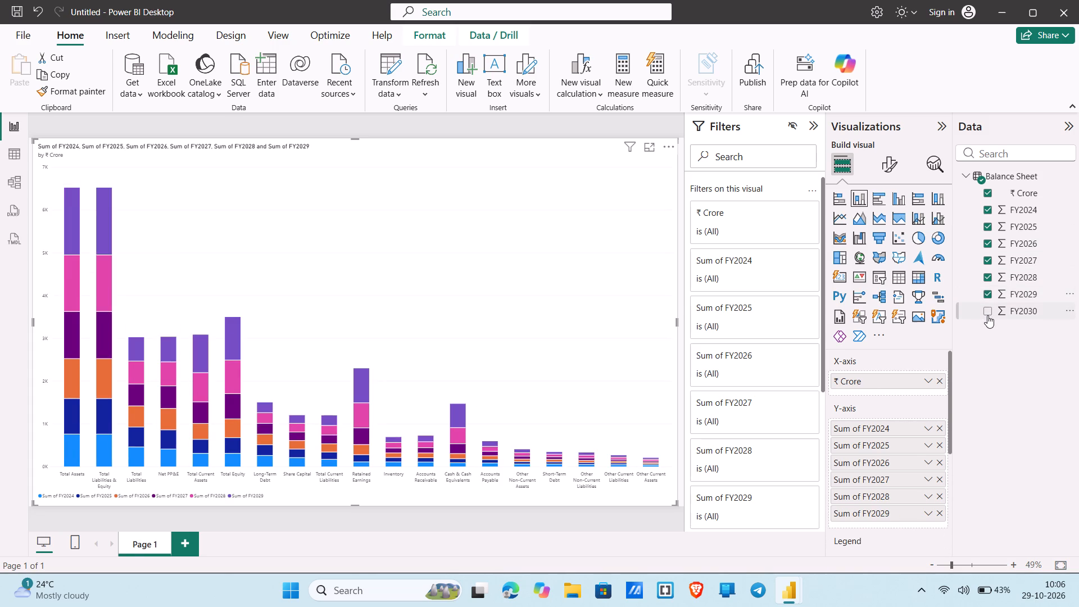
{"action": "left_click", "coordinate": [987, 315]}
{"action": "left_click", "coordinate": [987, 312]}
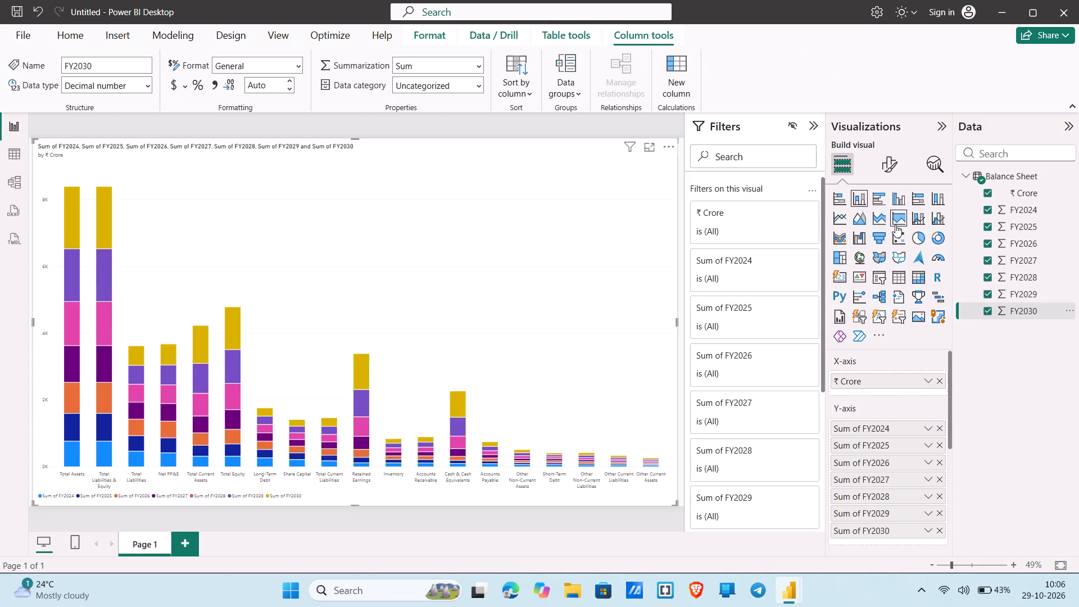
Change the stacked column chart to a line and clustered column chart.
{"action": "left_click", "coordinate": [931, 223]}
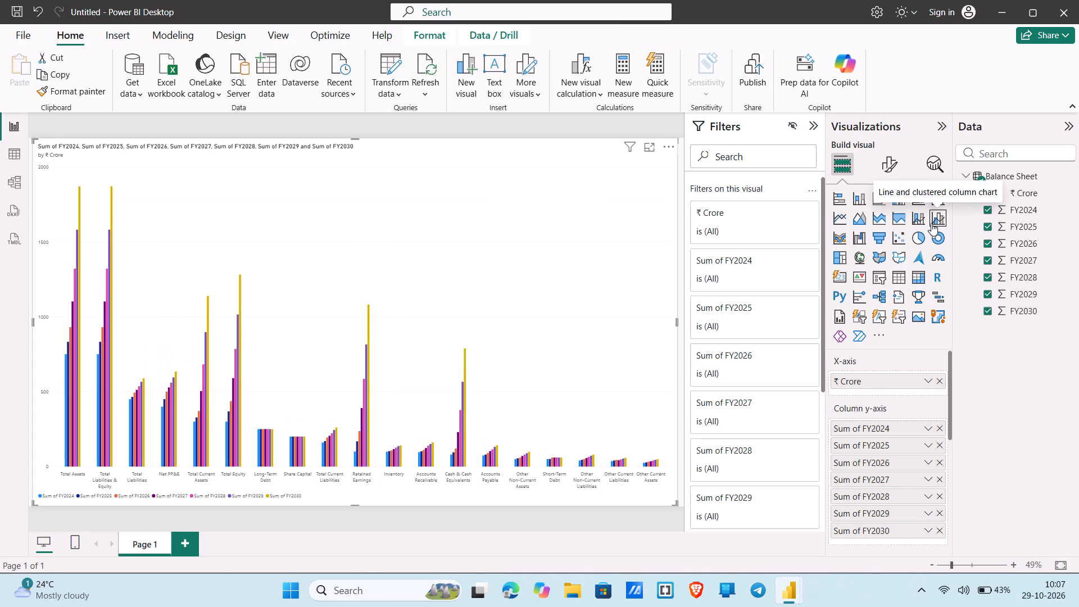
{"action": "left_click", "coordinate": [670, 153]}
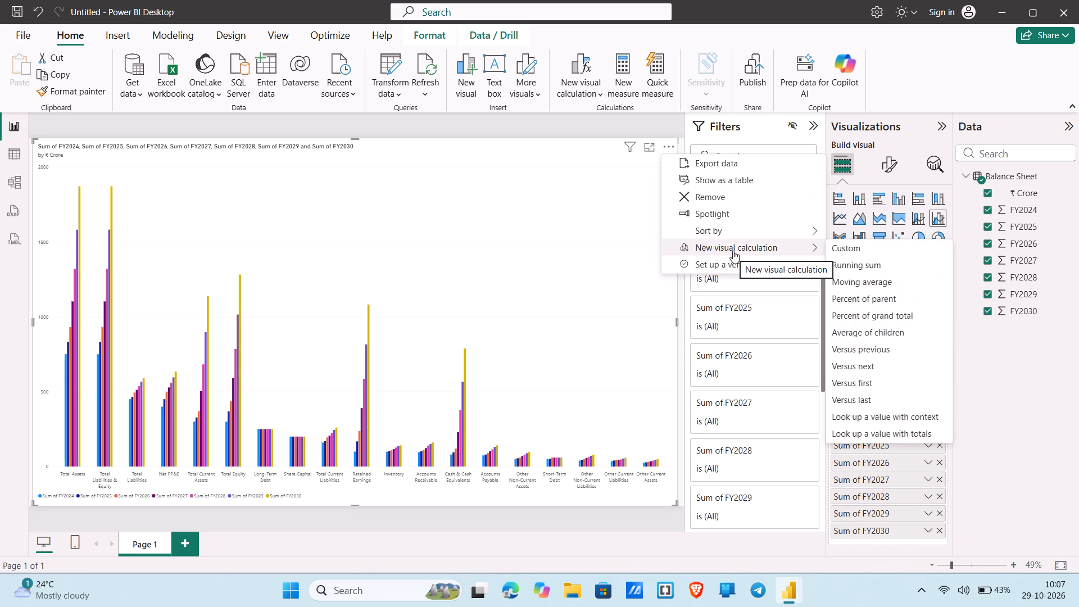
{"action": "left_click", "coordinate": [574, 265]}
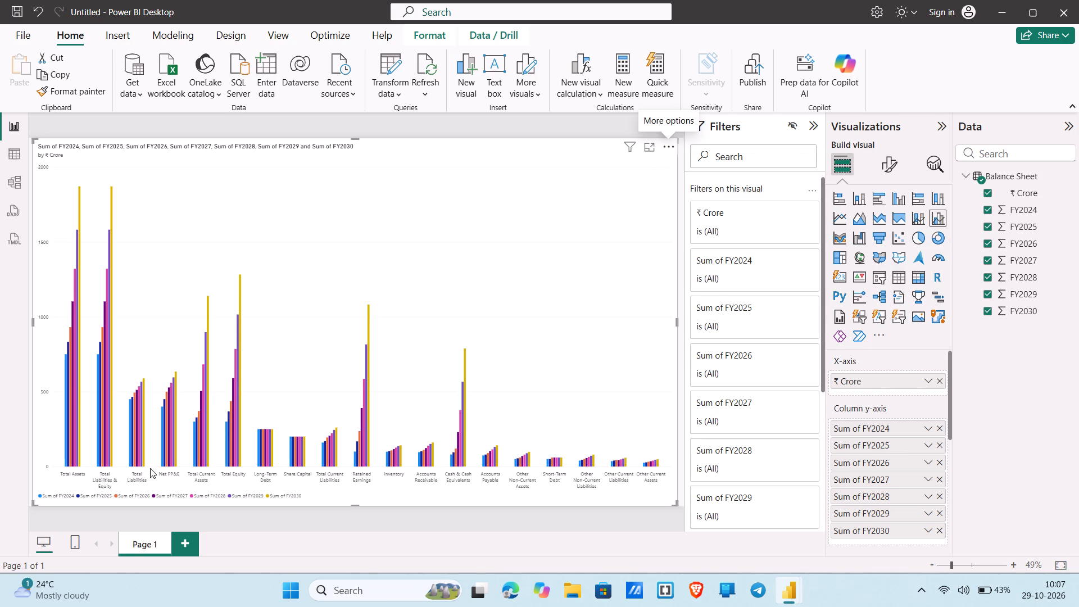
Look at the report page's mobile layout and return to the desktop layout.
{"action": "left_click", "coordinate": [86, 541]}
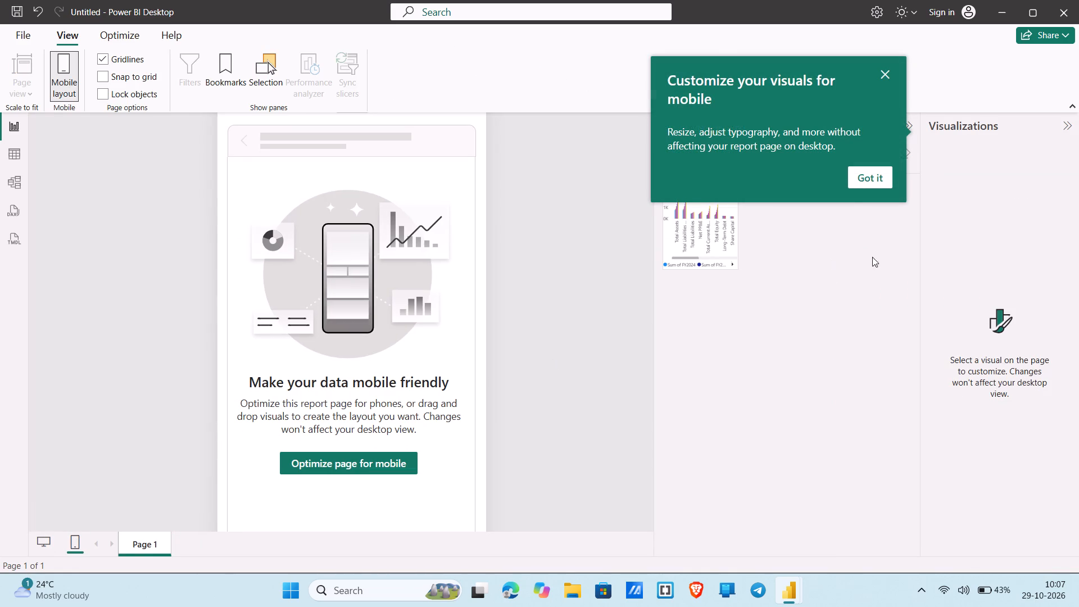
{"action": "left_click", "coordinate": [852, 186]}
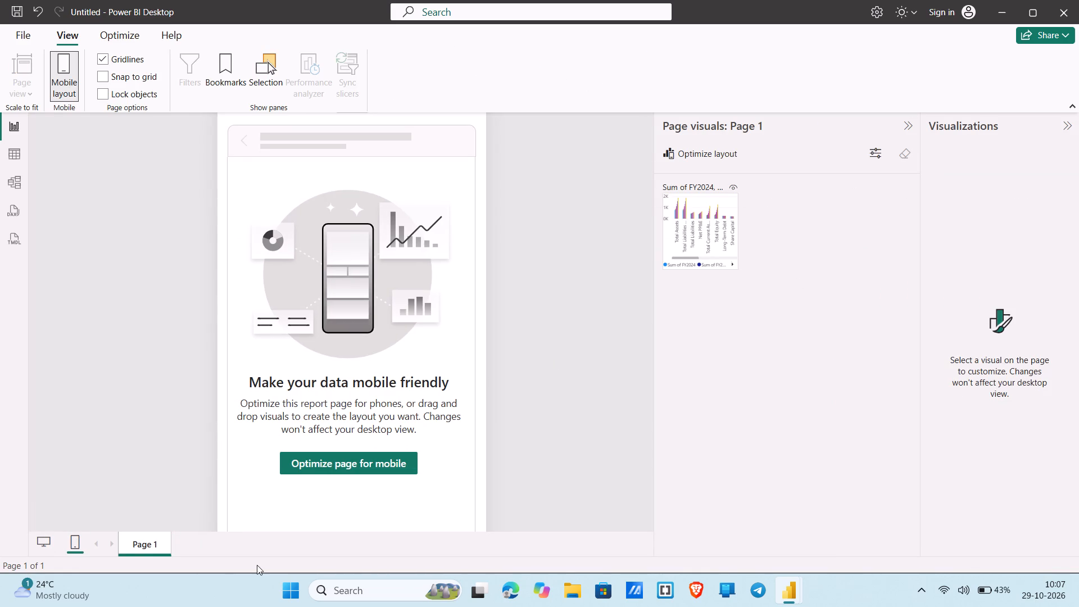
{"action": "left_click", "coordinate": [42, 546]}
{"action": "scroll", "coordinate": [269, 415], "scroll_direction": "left", "scroll_amount": 1}
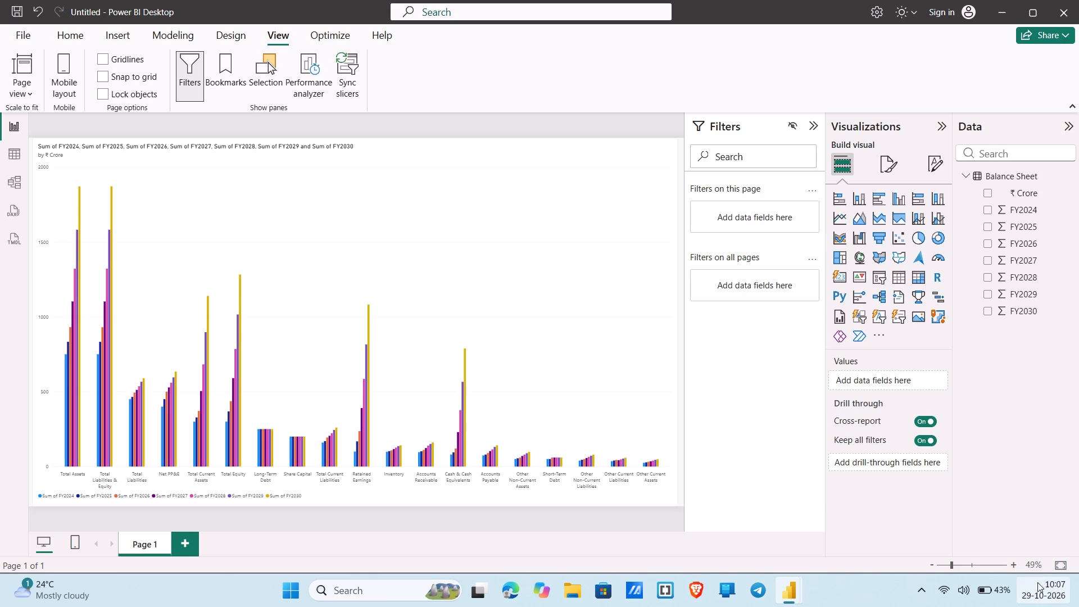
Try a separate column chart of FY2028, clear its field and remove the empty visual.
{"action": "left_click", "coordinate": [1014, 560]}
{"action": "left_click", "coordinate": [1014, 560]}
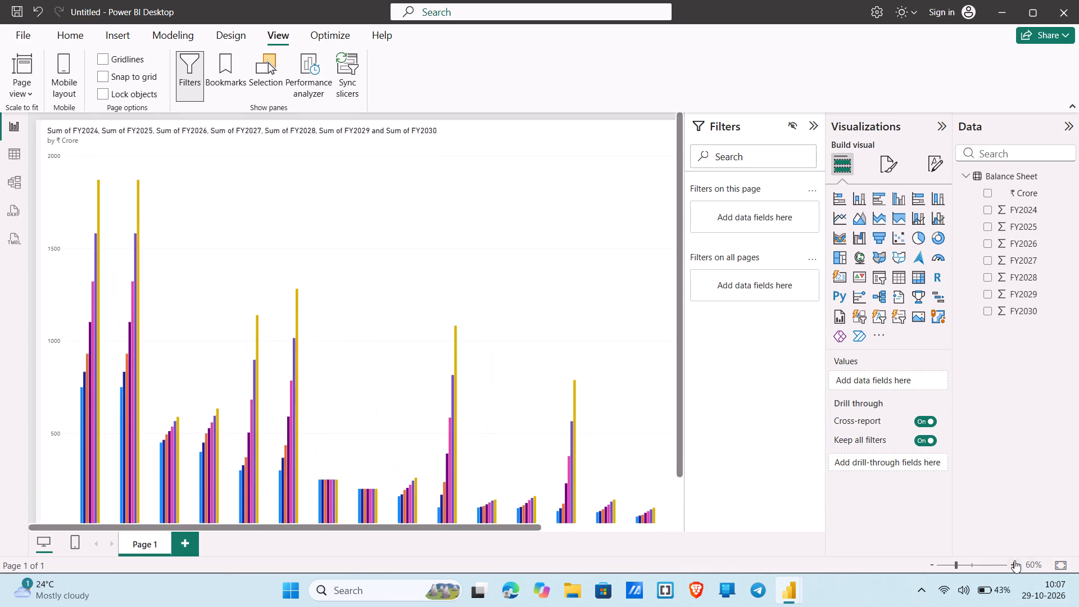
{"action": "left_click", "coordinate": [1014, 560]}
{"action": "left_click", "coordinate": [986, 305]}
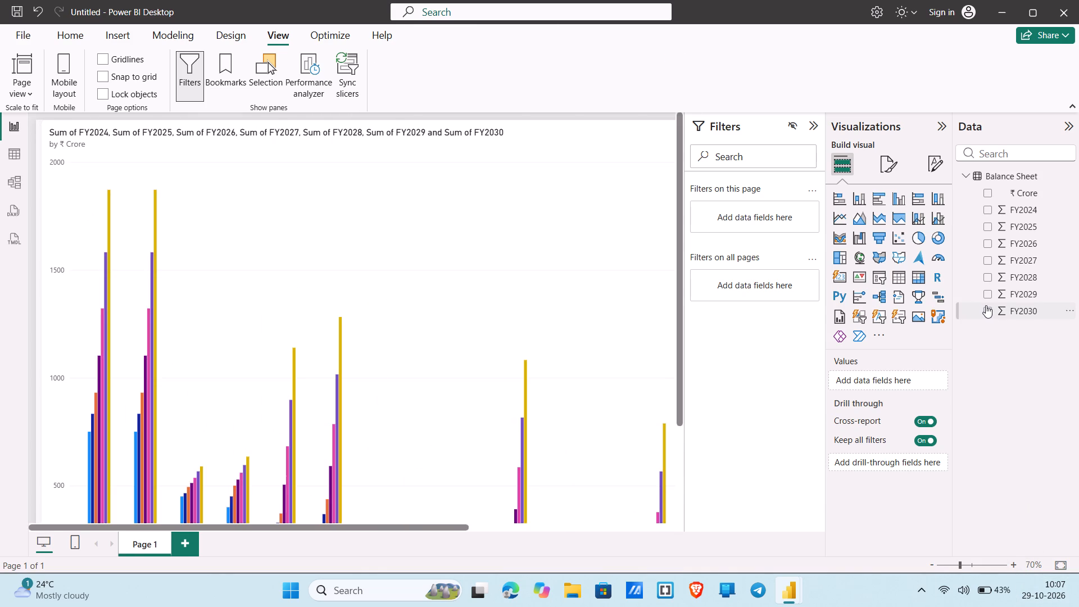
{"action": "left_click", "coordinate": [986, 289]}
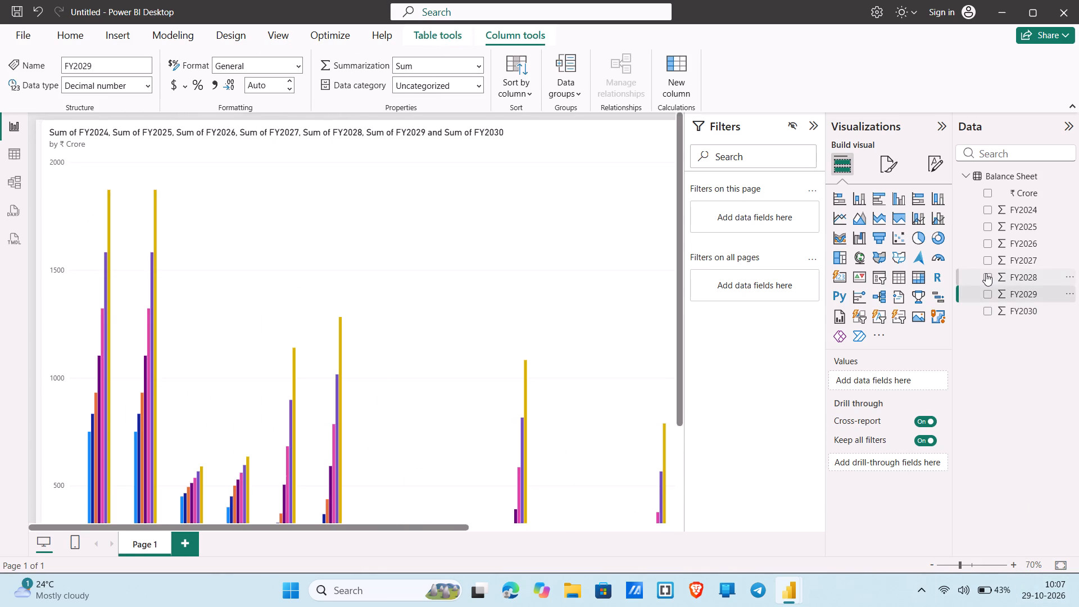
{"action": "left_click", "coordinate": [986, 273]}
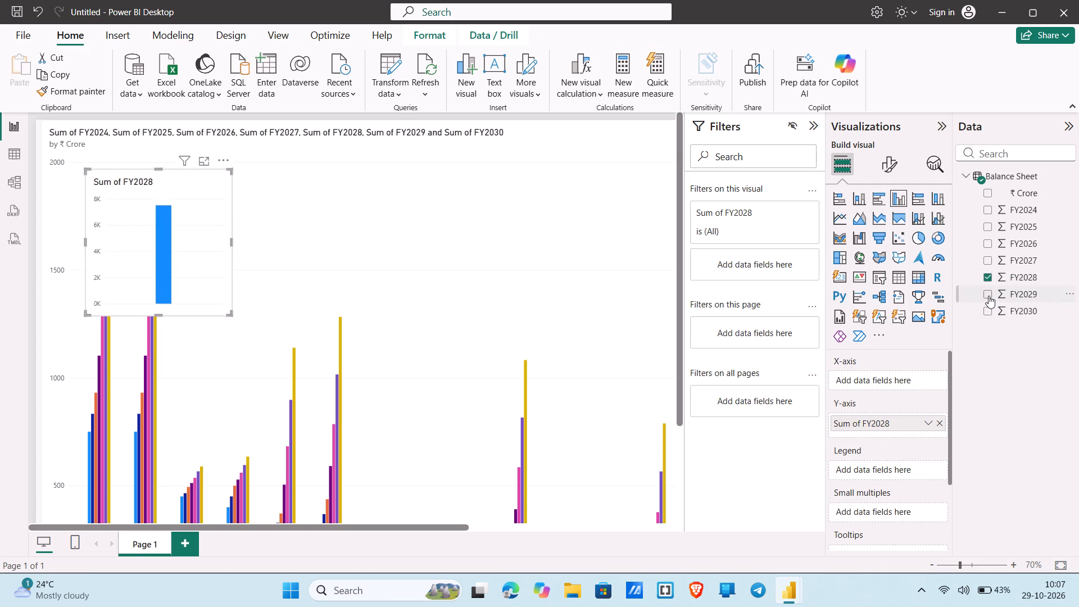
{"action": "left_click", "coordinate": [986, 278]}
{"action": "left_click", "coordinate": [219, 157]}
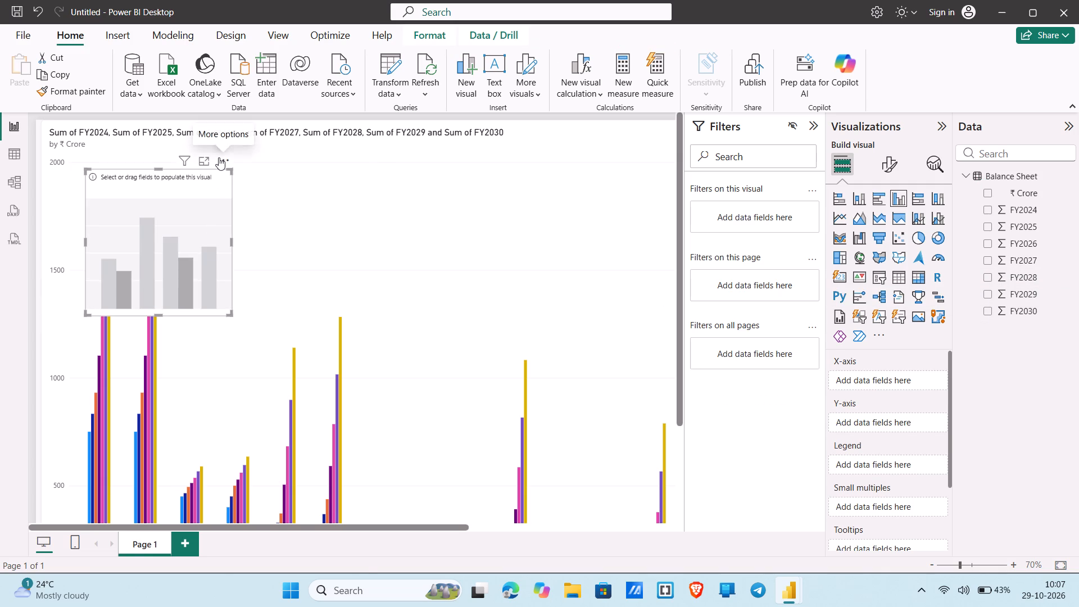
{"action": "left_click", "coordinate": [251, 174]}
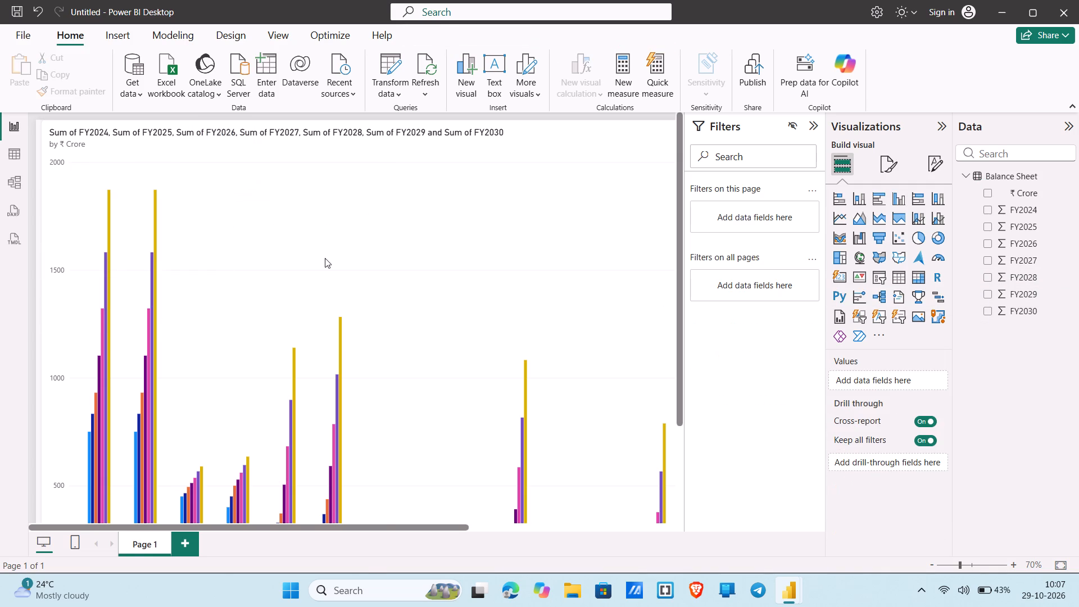
Examine the balance sheet line items and the fiscal-year legend in the enlarged column chart.
{"action": "scroll", "coordinate": [325, 258], "scroll_direction": "down", "scroll_amount": 3}
{"action": "scroll", "coordinate": [325, 258], "scroll_direction": "right", "scroll_amount": 1}
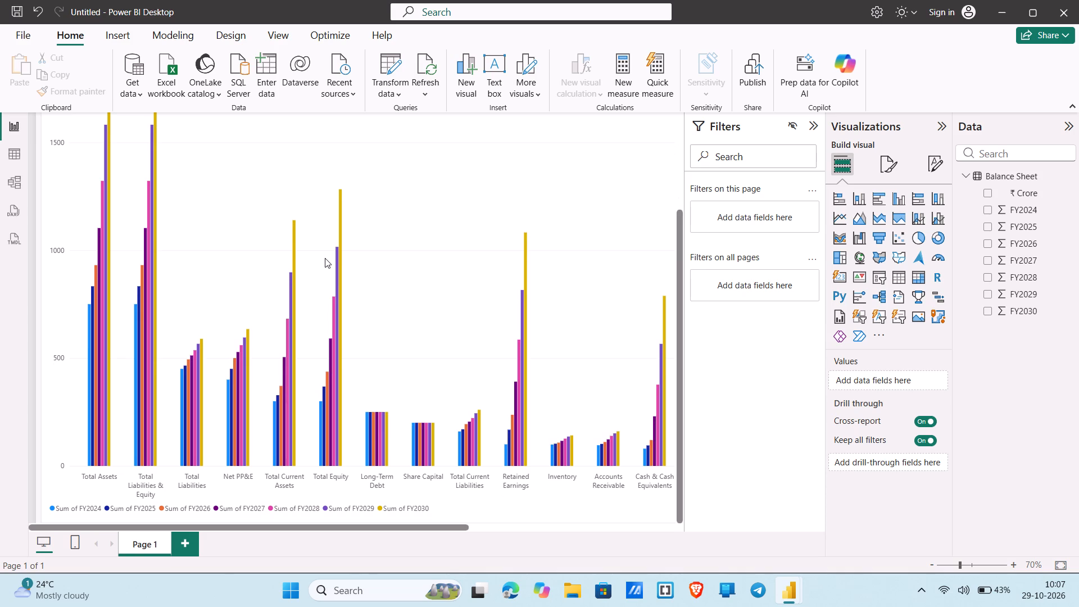
{"action": "scroll", "coordinate": [325, 258], "scroll_direction": "right", "scroll_amount": 3}
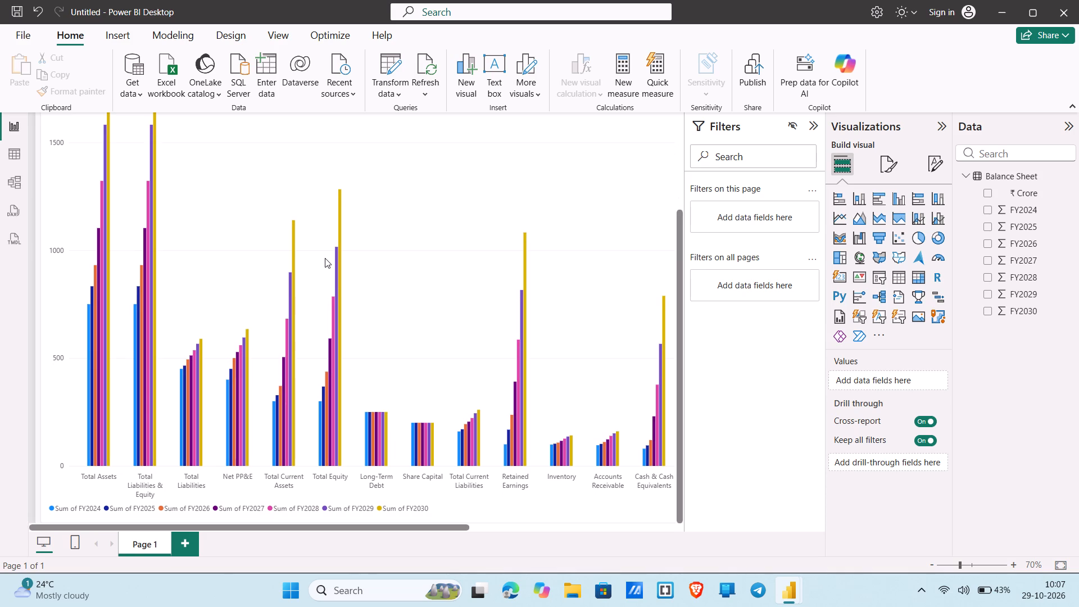
{"action": "scroll", "coordinate": [325, 258], "scroll_direction": "right", "scroll_amount": 1}
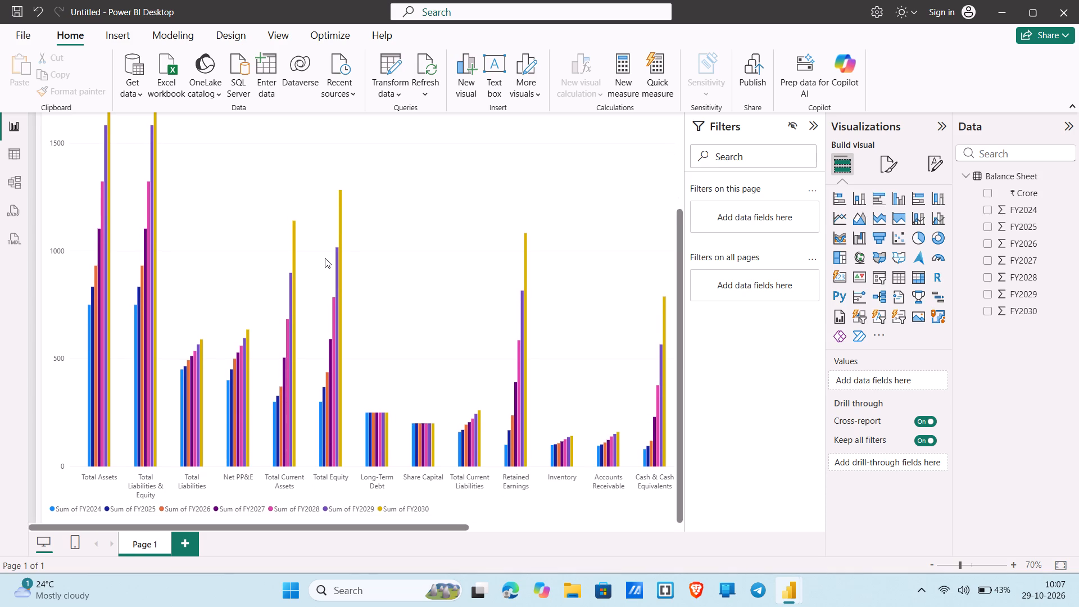
{"action": "scroll", "coordinate": [325, 258], "scroll_direction": "right", "scroll_amount": 1}
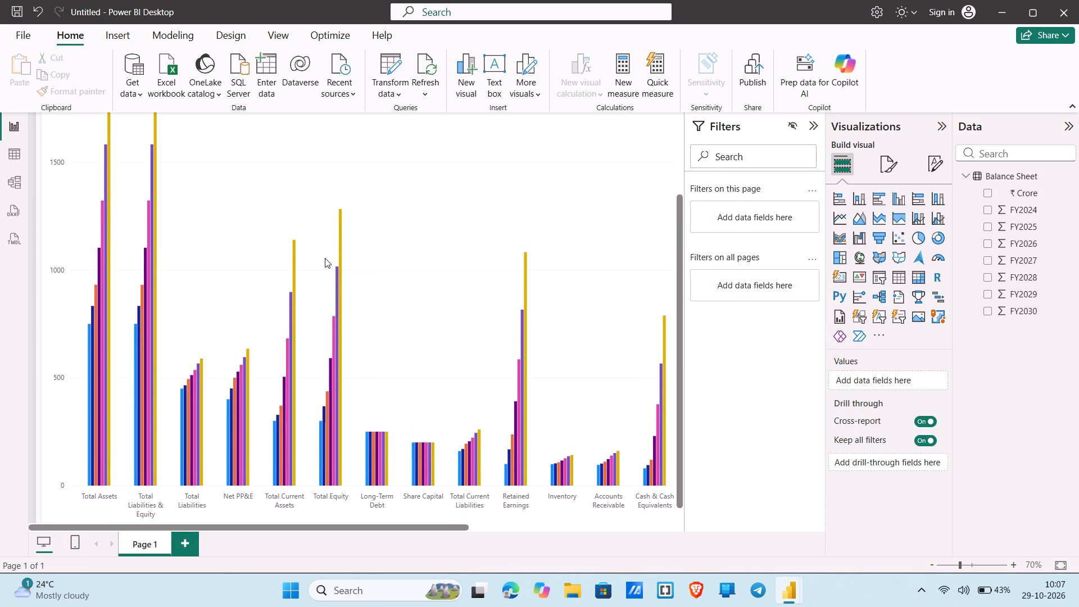
{"action": "scroll", "coordinate": [325, 258], "scroll_direction": "right", "scroll_amount": 2}
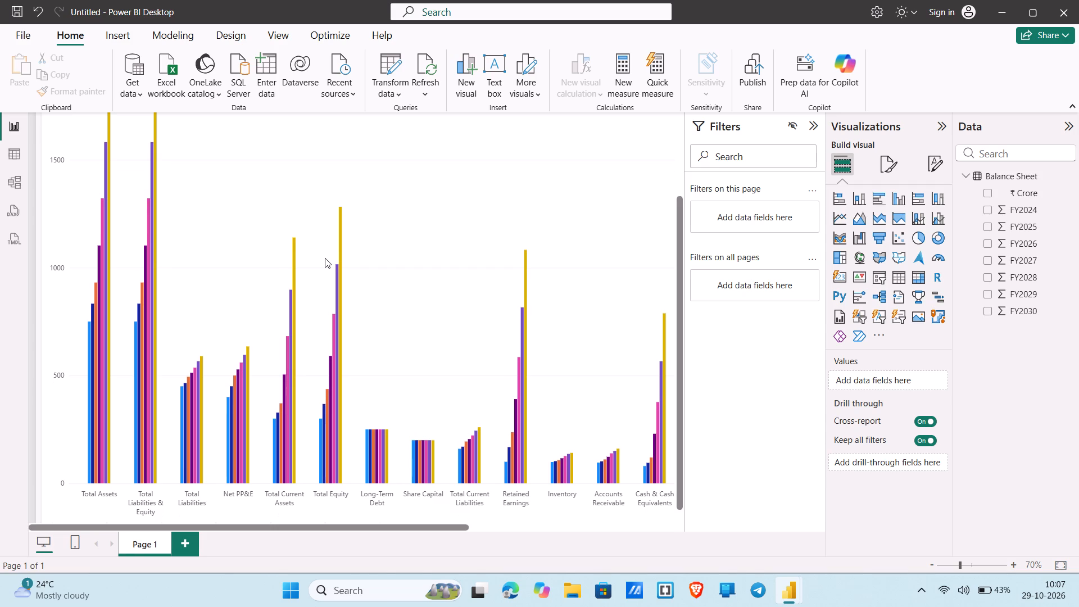
{"action": "scroll", "coordinate": [325, 258], "scroll_direction": "right", "scroll_amount": 2}
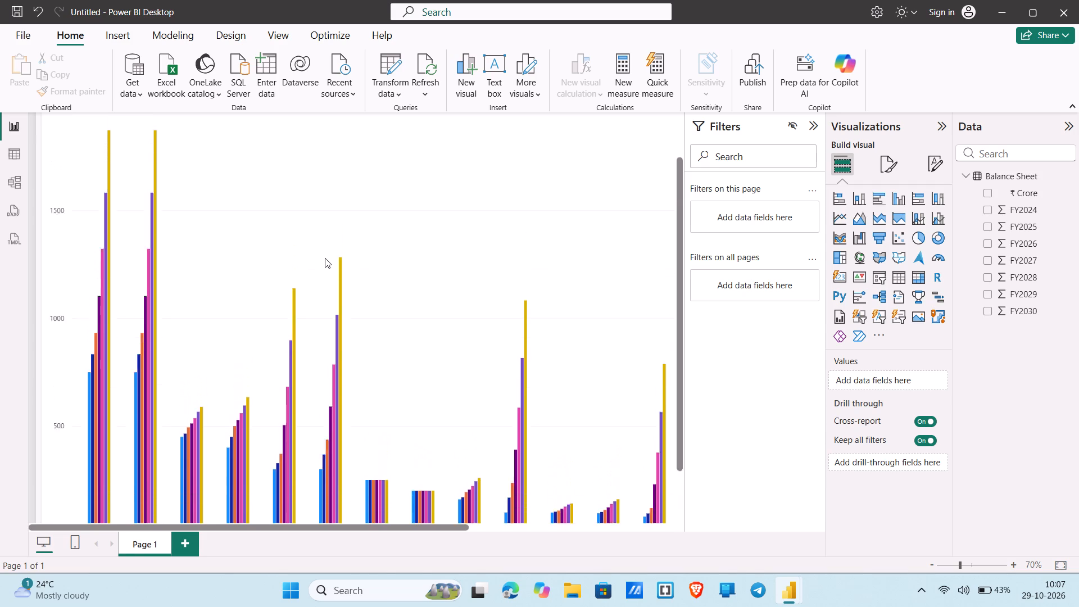
{"action": "scroll", "coordinate": [325, 258], "scroll_direction": "right", "scroll_amount": 1}
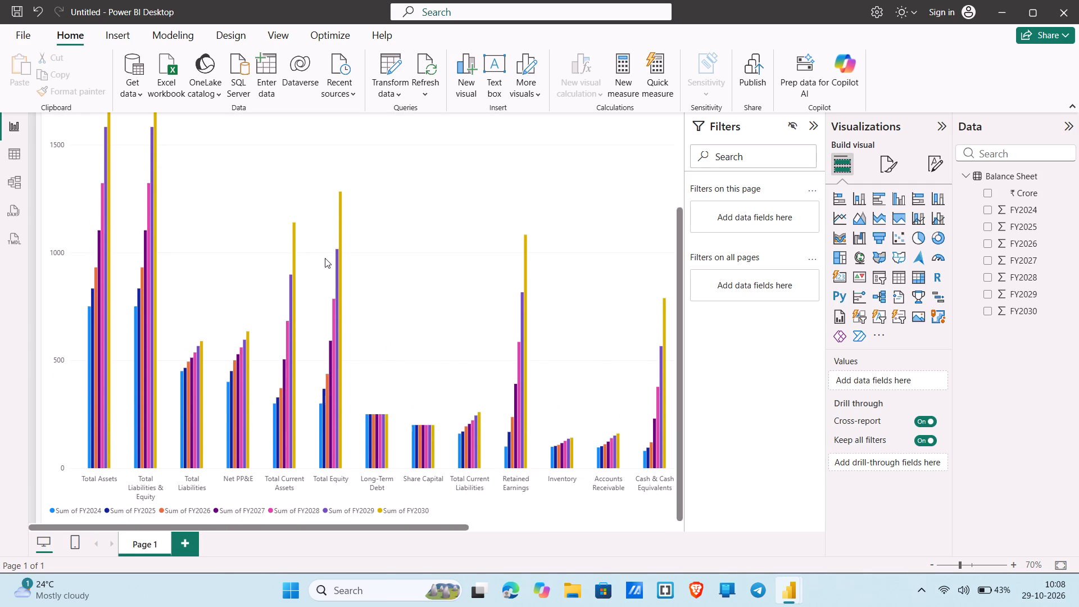
Remove FY2024, FY2025 and FY2026 from the line and clustered column chart, keeping FY2027 to FY2030.
{"action": "scroll", "coordinate": [325, 258], "scroll_direction": "right", "scroll_amount": 1}
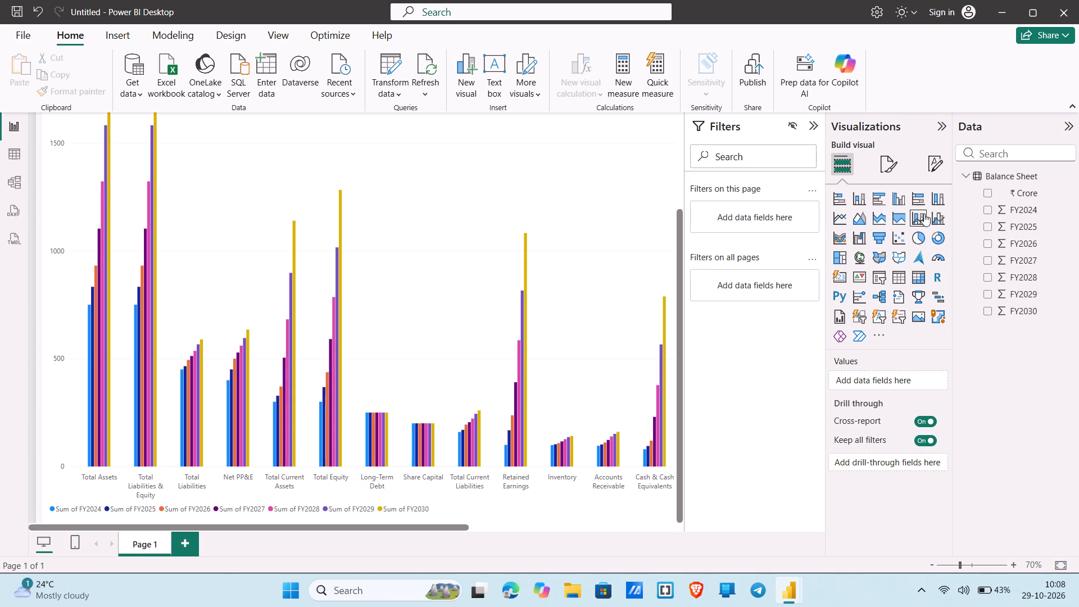
{"action": "left_click", "coordinate": [584, 234]}
{"action": "left_click", "coordinate": [495, 311]}
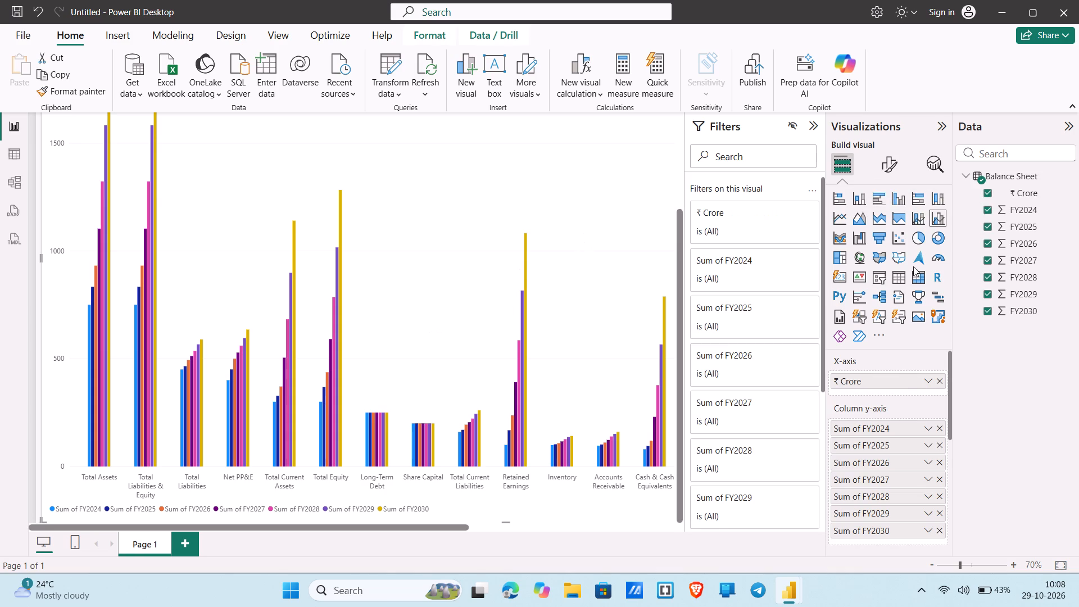
{"action": "left_click", "coordinate": [985, 210]}
{"action": "left_click", "coordinate": [986, 221]}
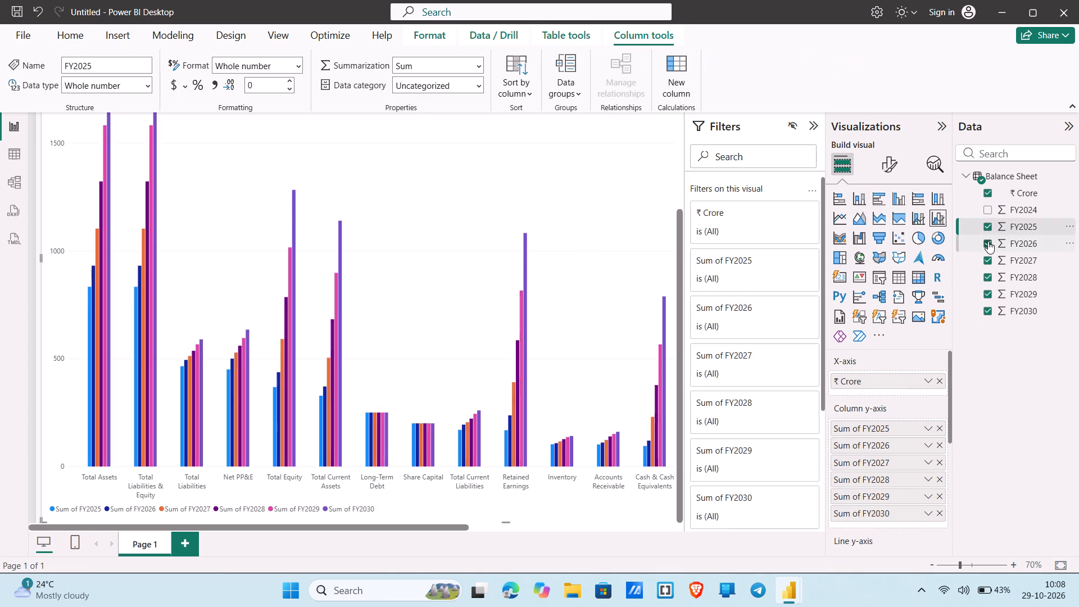
{"action": "left_click", "coordinate": [988, 241]}
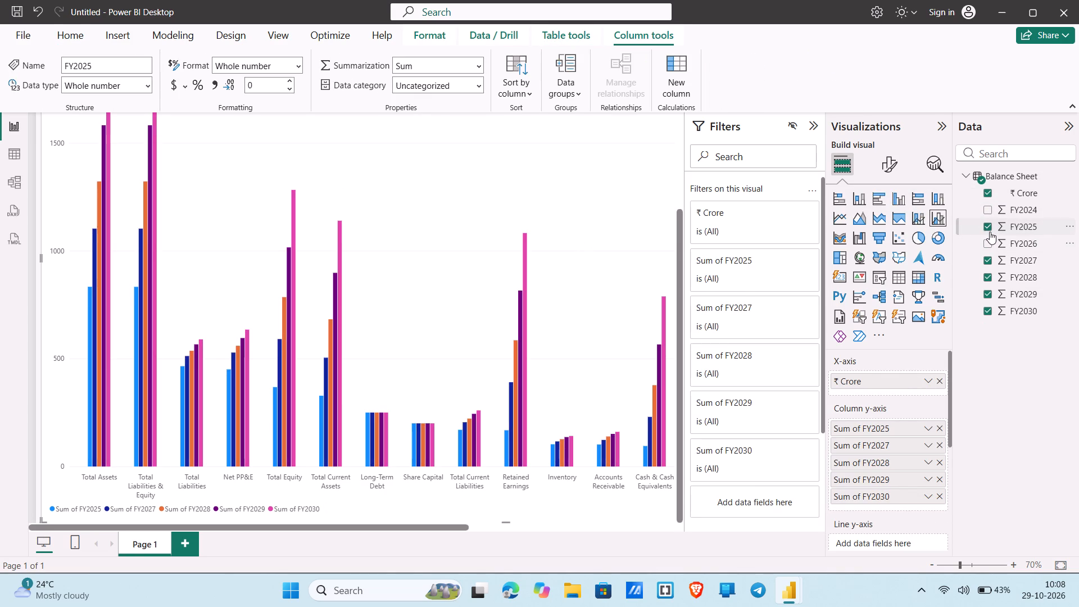
{"action": "left_click", "coordinate": [990, 226]}
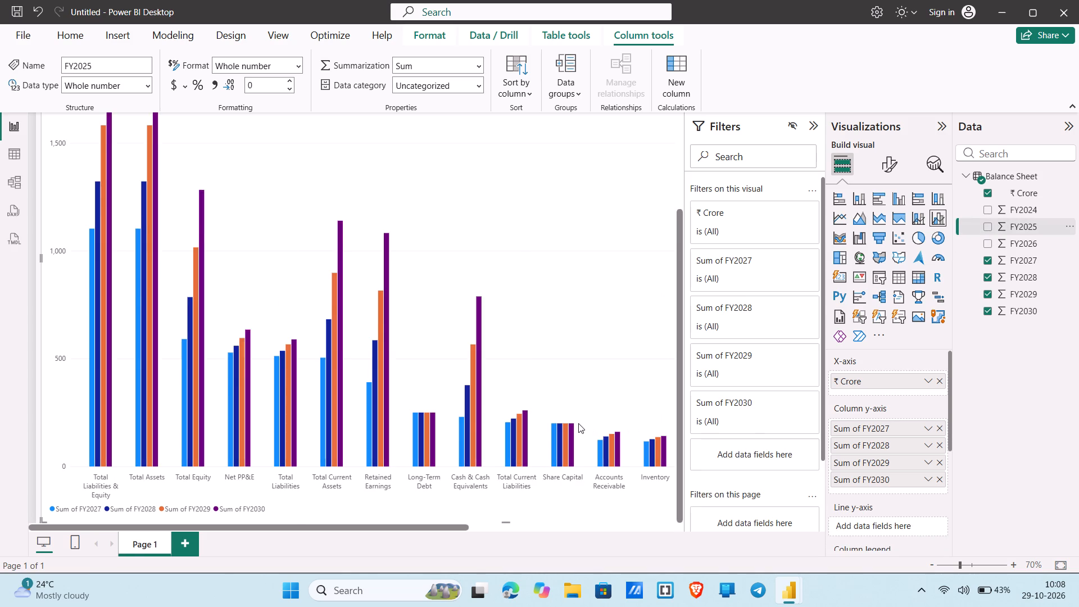
Examine the FY2027 to FY2030 columns for every balance sheet line item across the full chart.
{"action": "scroll", "coordinate": [578, 423], "scroll_direction": "up", "scroll_amount": 1}
{"action": "scroll", "coordinate": [578, 423], "scroll_direction": "down", "scroll_amount": 1}
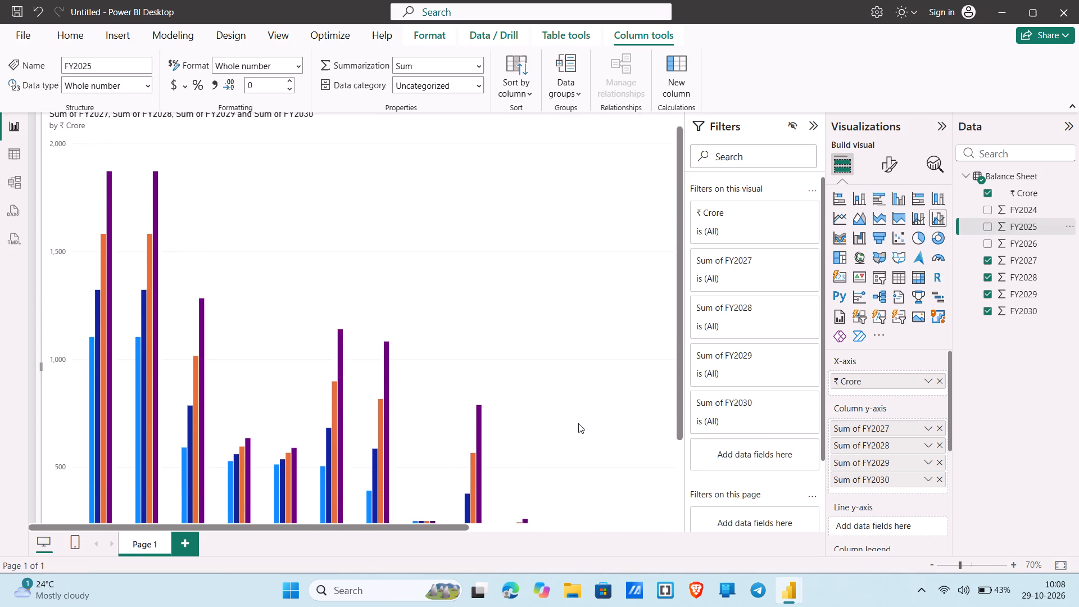
{"action": "scroll", "coordinate": [578, 423], "scroll_direction": "down", "scroll_amount": 2}
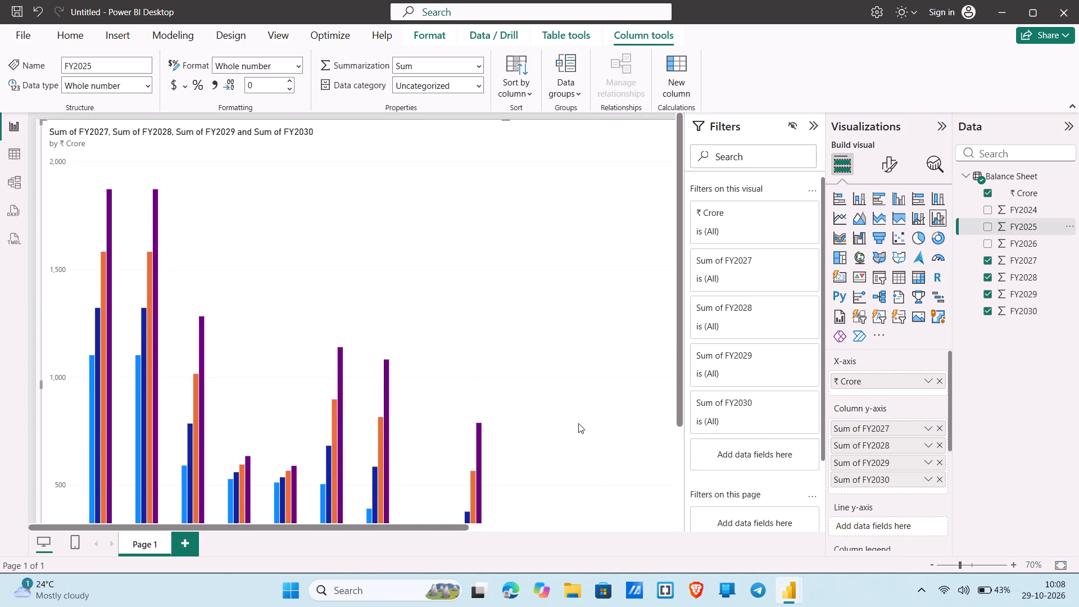
{"action": "scroll", "coordinate": [578, 423], "scroll_direction": "down", "scroll_amount": 1}
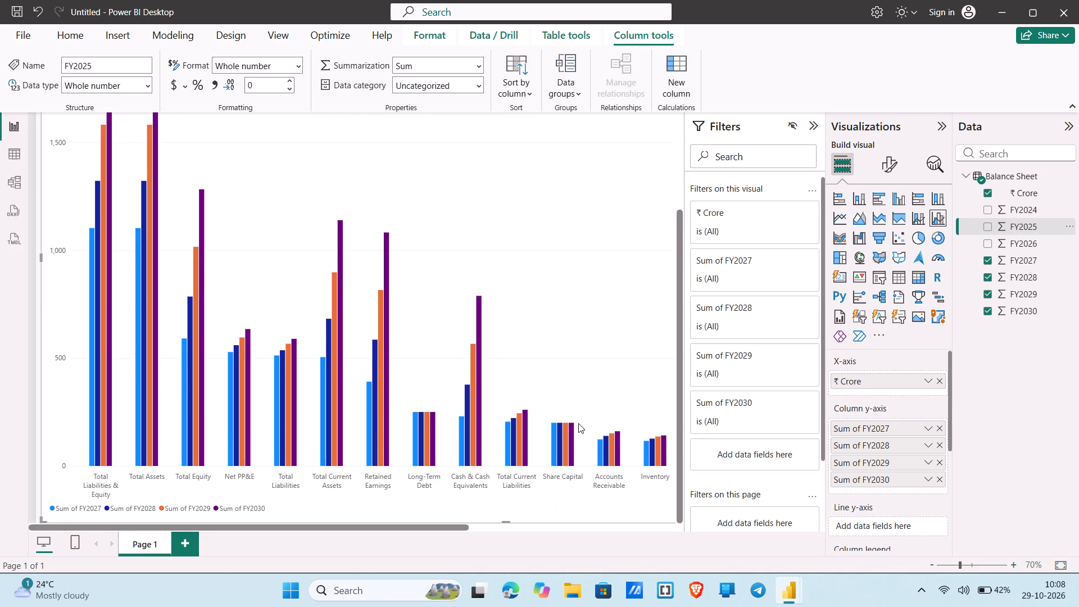
{"action": "scroll", "coordinate": [578, 423], "scroll_direction": "left", "scroll_amount": 6}
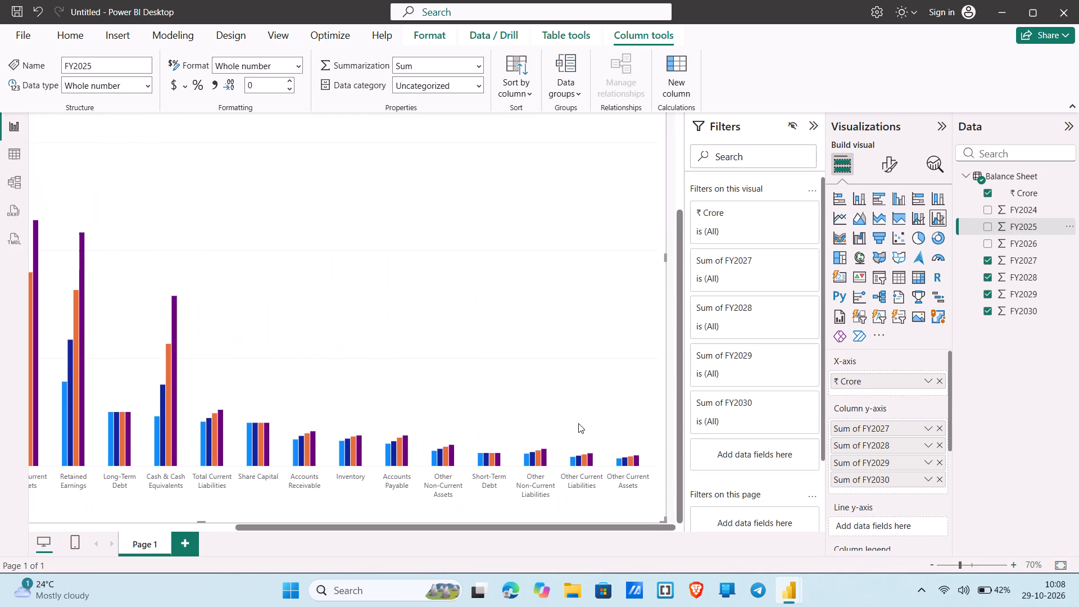
{"action": "scroll", "coordinate": [578, 423], "scroll_direction": "right", "scroll_amount": 5}
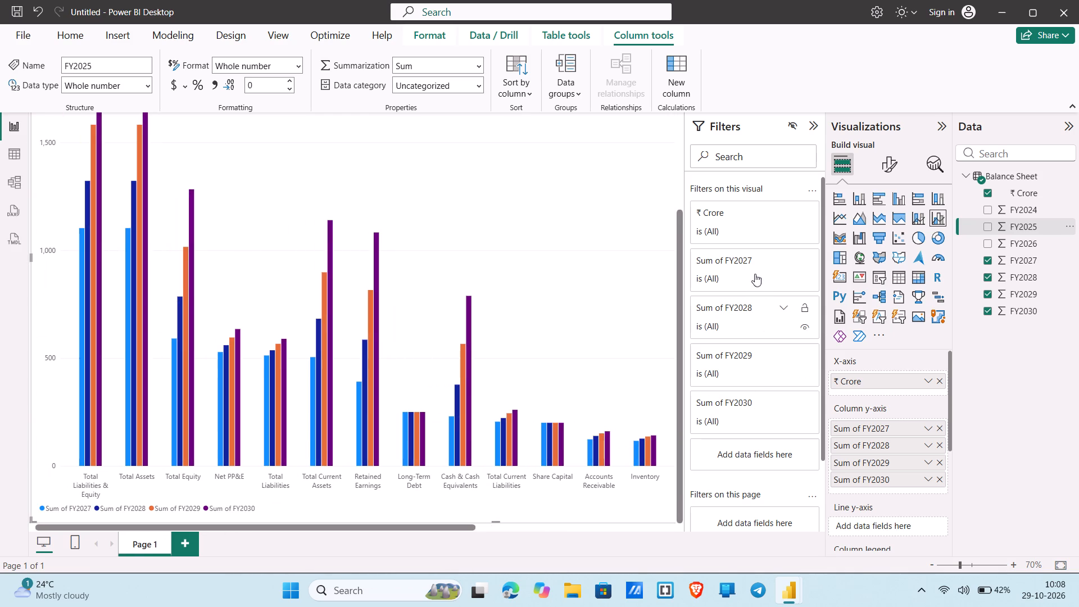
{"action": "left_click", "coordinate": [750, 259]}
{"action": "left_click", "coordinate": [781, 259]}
Turn off the Cross-report option in the drill-through settings.
{"action": "scroll", "coordinate": [912, 377], "scroll_direction": "down", "scroll_amount": 3}
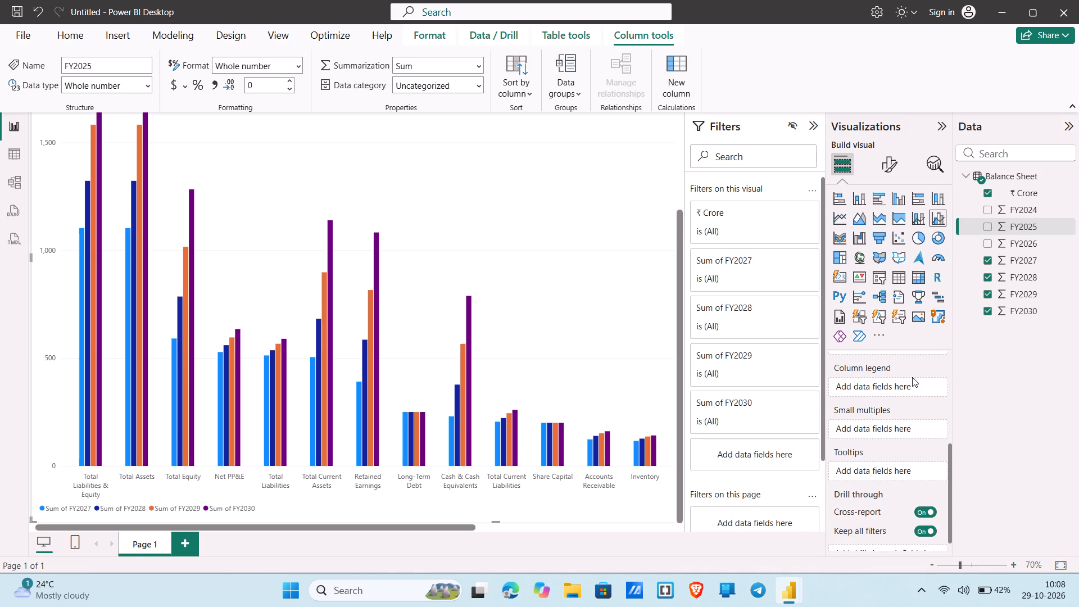
{"action": "scroll", "coordinate": [912, 377], "scroll_direction": "down", "scroll_amount": 1}
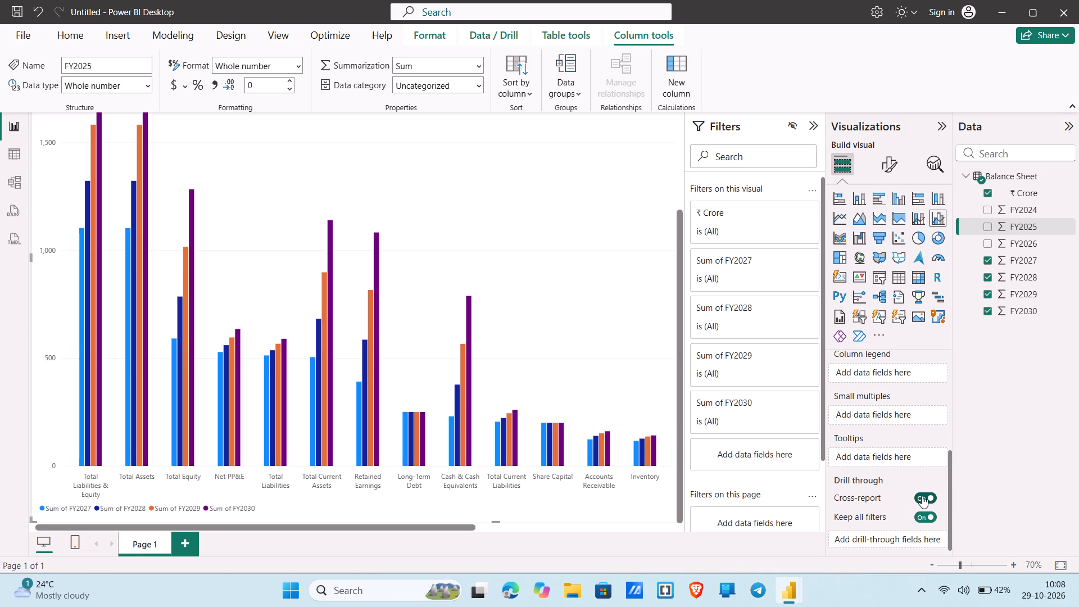
{"action": "left_click", "coordinate": [922, 496]}
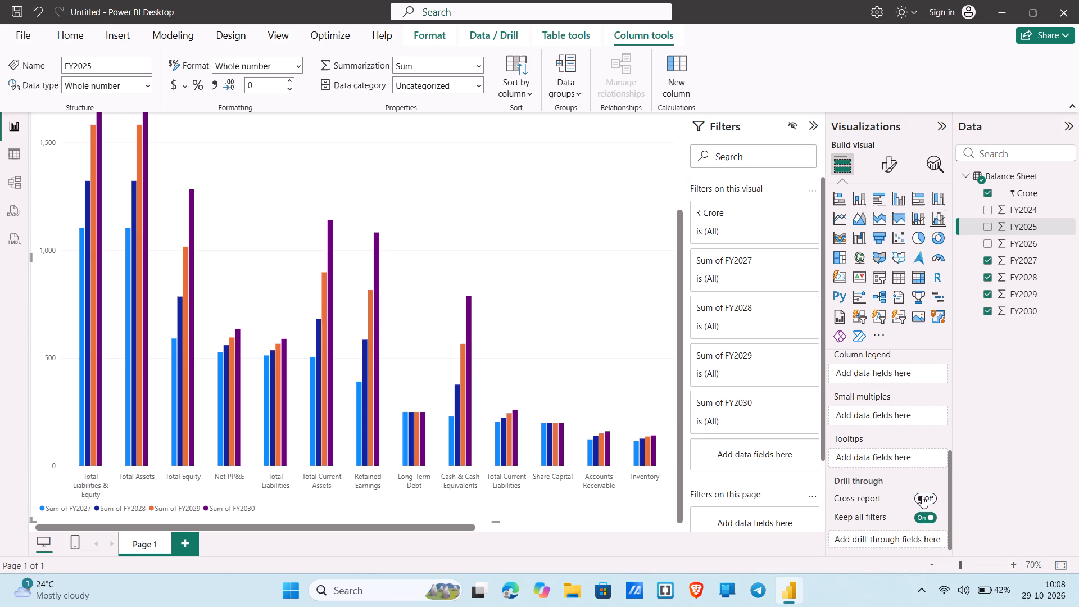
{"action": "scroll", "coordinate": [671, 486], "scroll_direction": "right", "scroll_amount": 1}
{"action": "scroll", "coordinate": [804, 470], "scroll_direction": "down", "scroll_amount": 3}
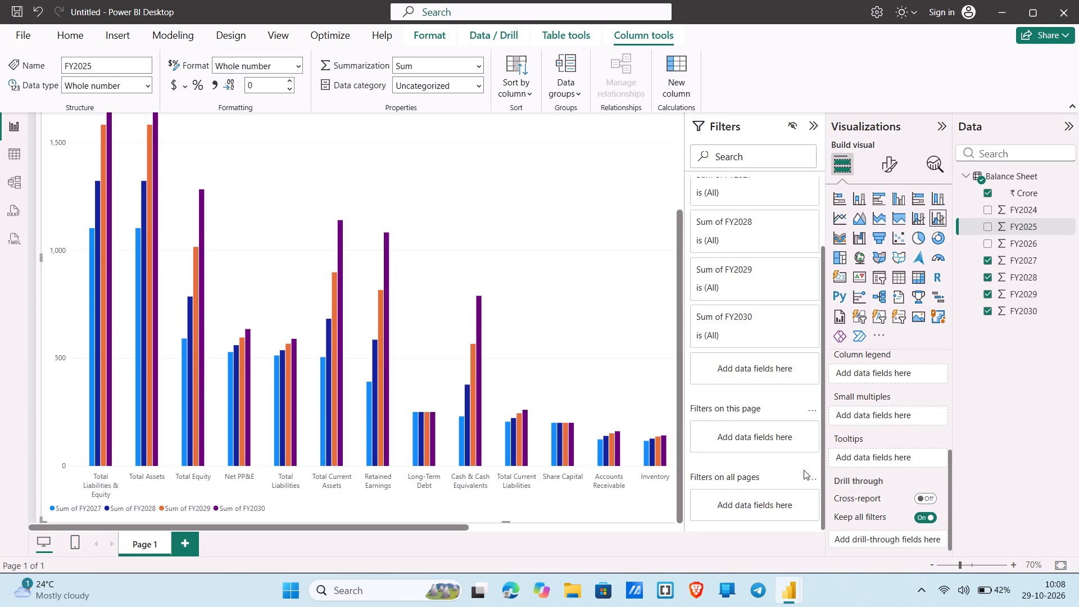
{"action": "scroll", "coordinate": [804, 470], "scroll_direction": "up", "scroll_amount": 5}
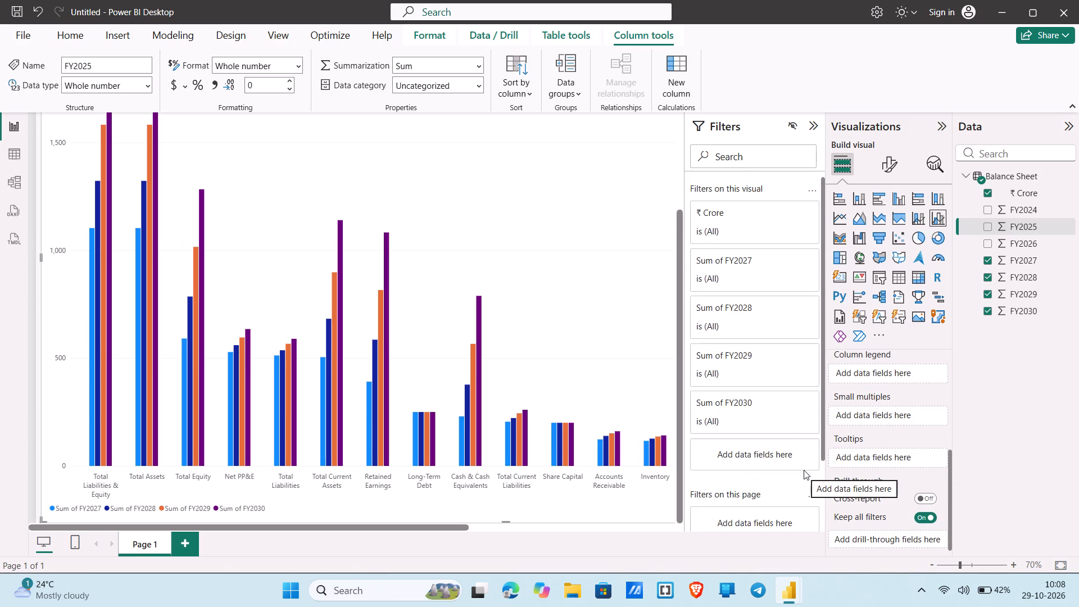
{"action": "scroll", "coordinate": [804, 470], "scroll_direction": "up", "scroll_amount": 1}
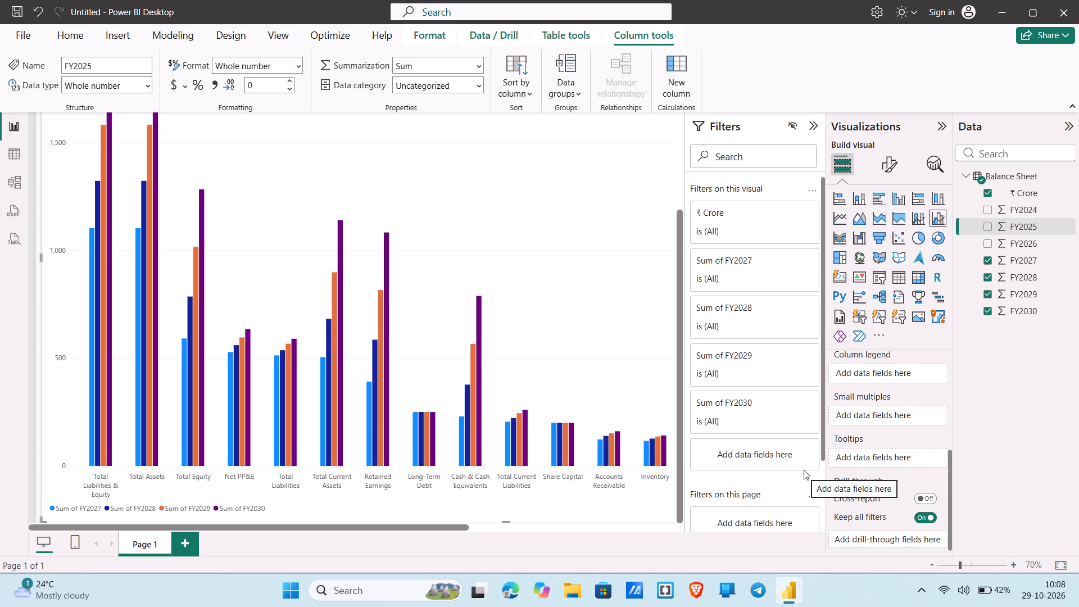
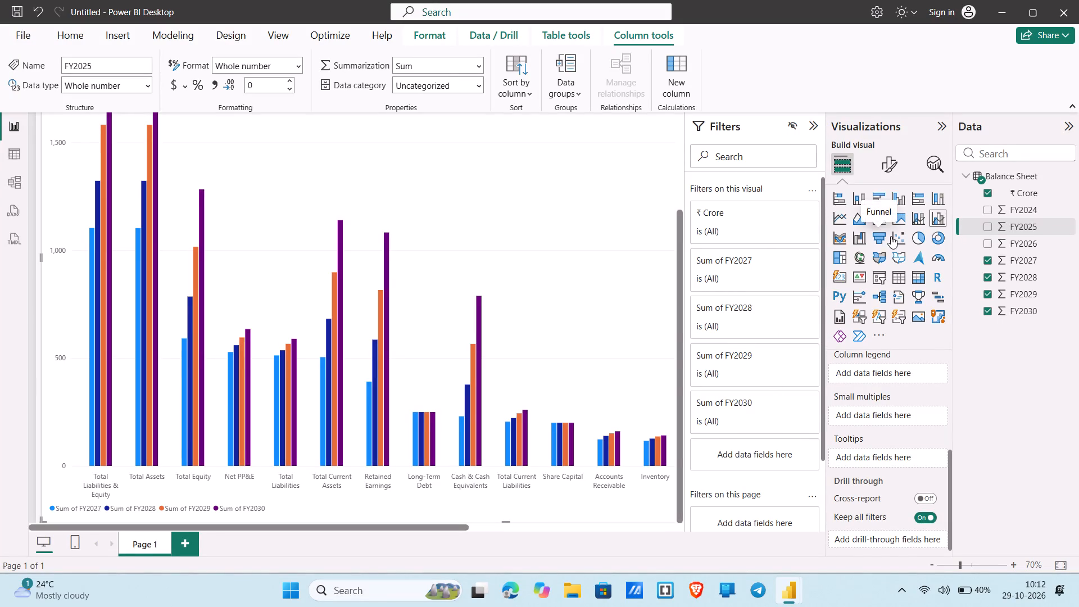
Convert the FY2027 to FY2030 line and clustered column chart into a pie chart.
{"action": "left_click", "coordinate": [923, 237]}
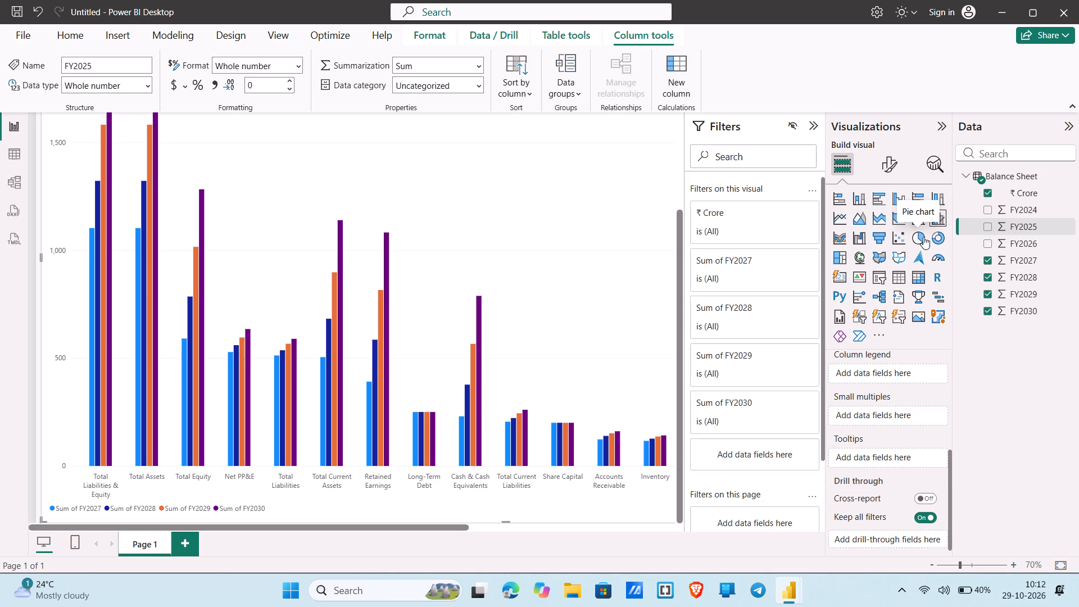
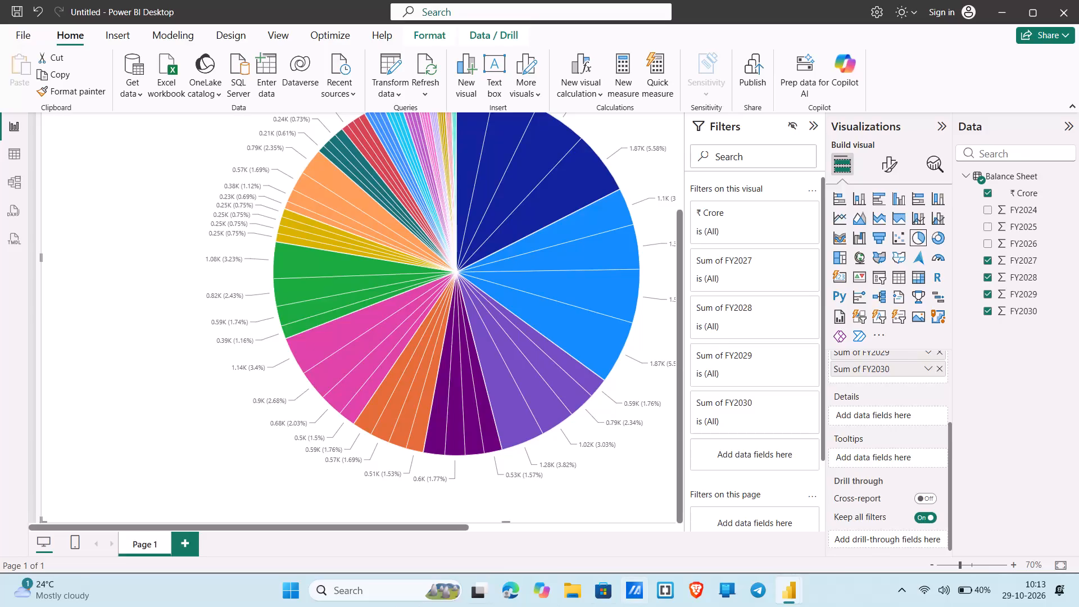
Switch from Power BI Desktop to Excel and open the recent workbook shashi.fintech.clg.
{"action": "left_click", "coordinate": [350, 588]}
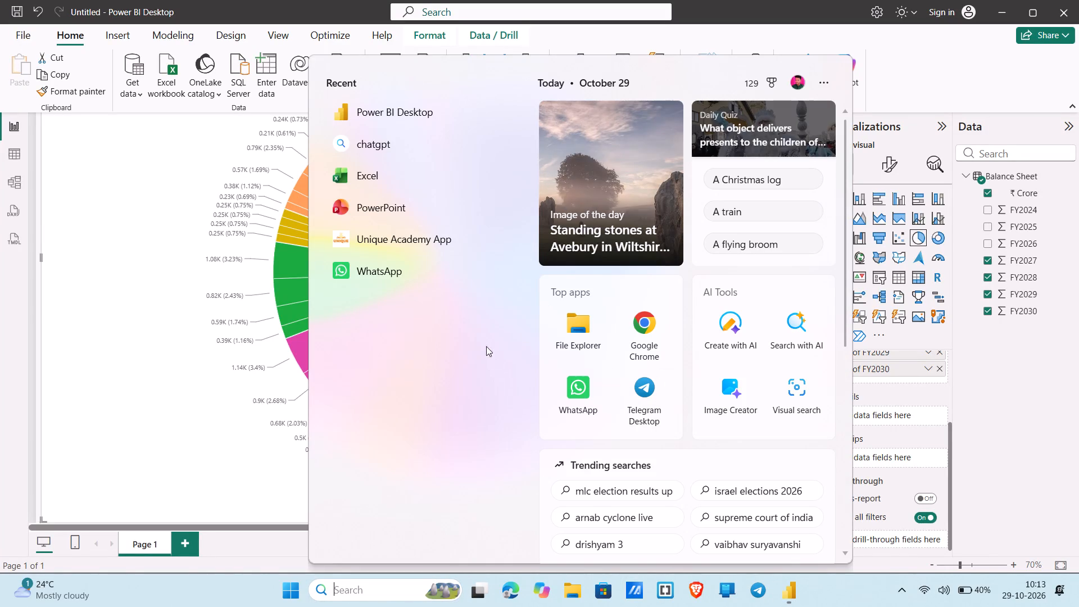
{"action": "left_click", "coordinate": [998, 9]}
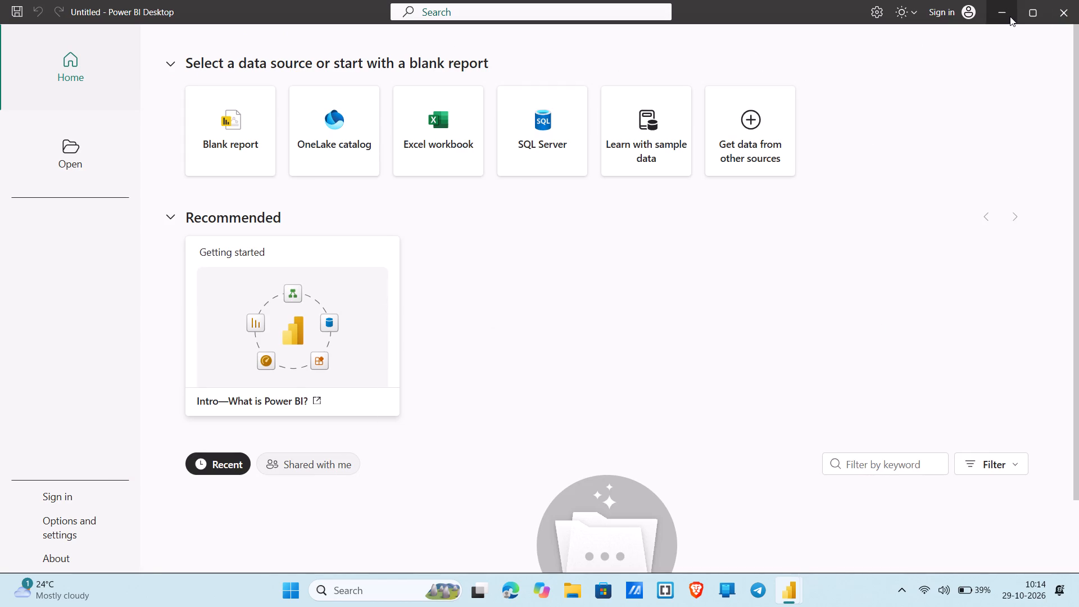
{"action": "left_click", "coordinate": [1009, 12]}
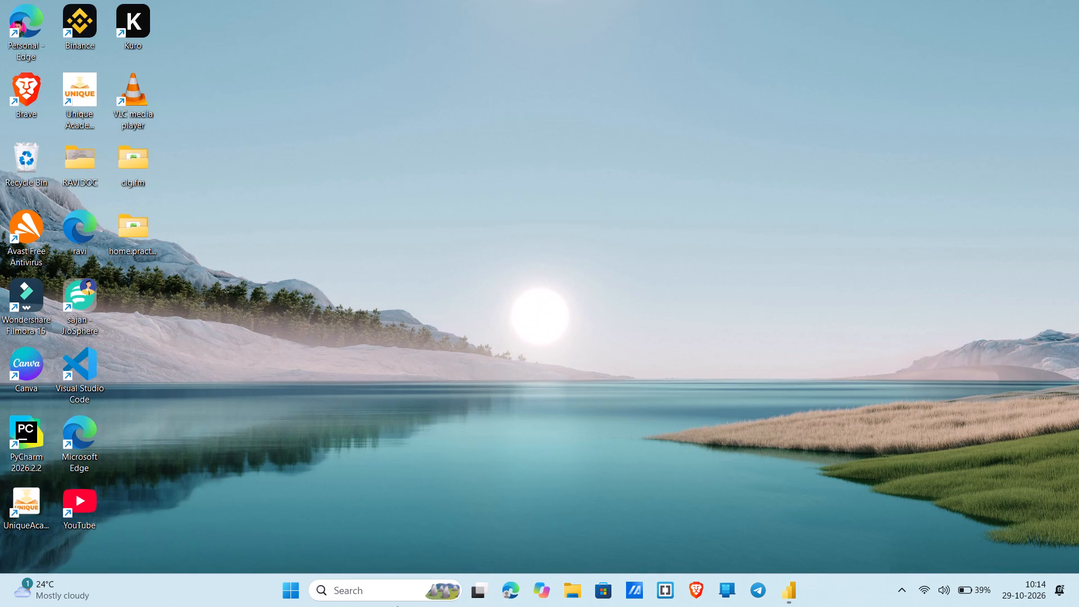
{"action": "left_click", "coordinate": [376, 579]}
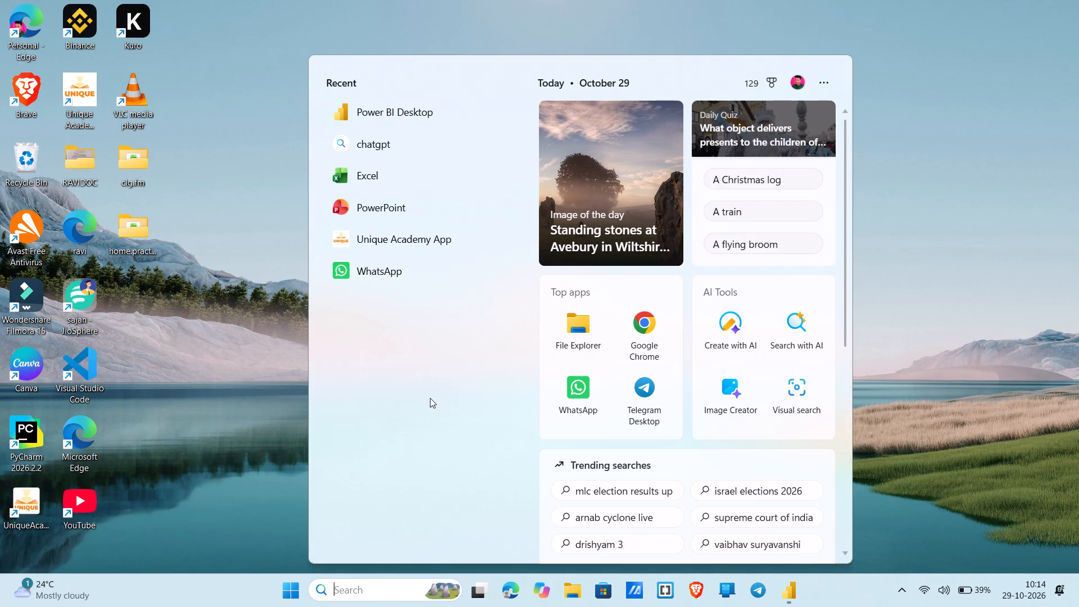
{"action": "double_click", "coordinate": [412, 175]}
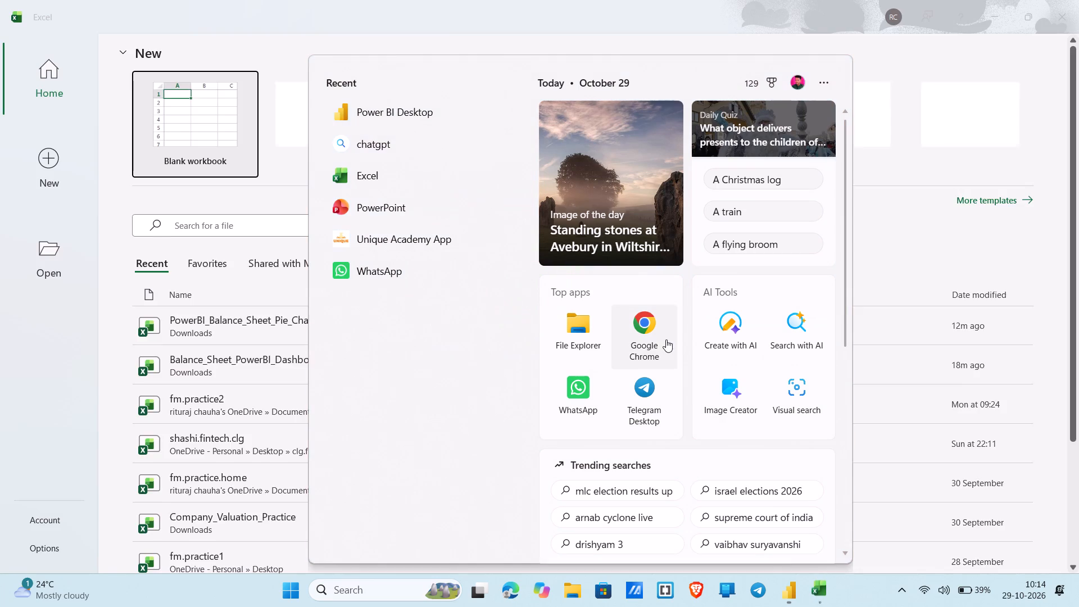
{"action": "left_click", "coordinate": [52, 78]}
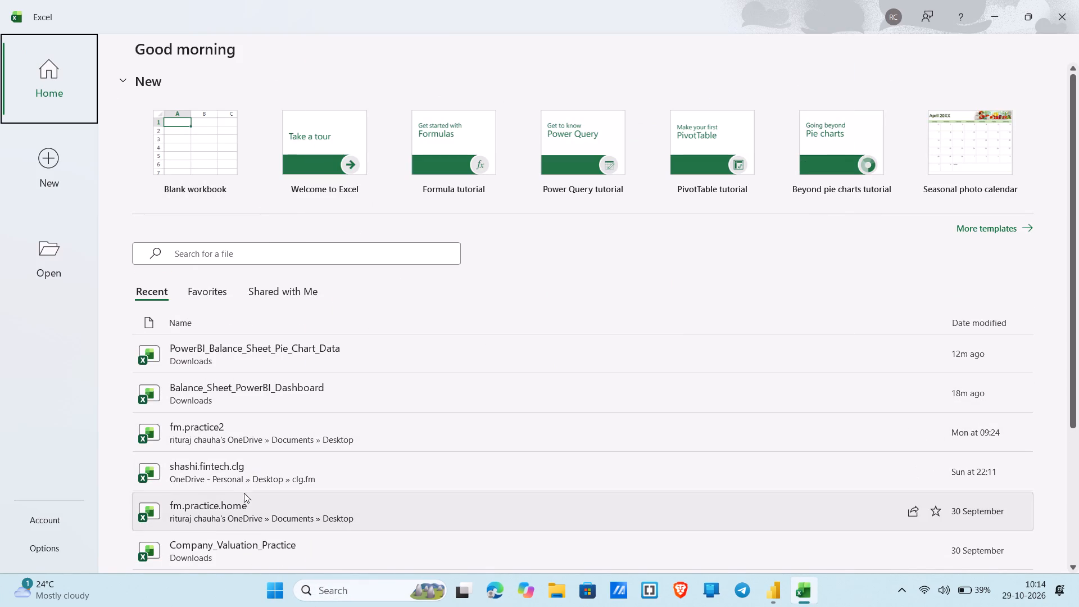
{"action": "double_click", "coordinate": [253, 475]}
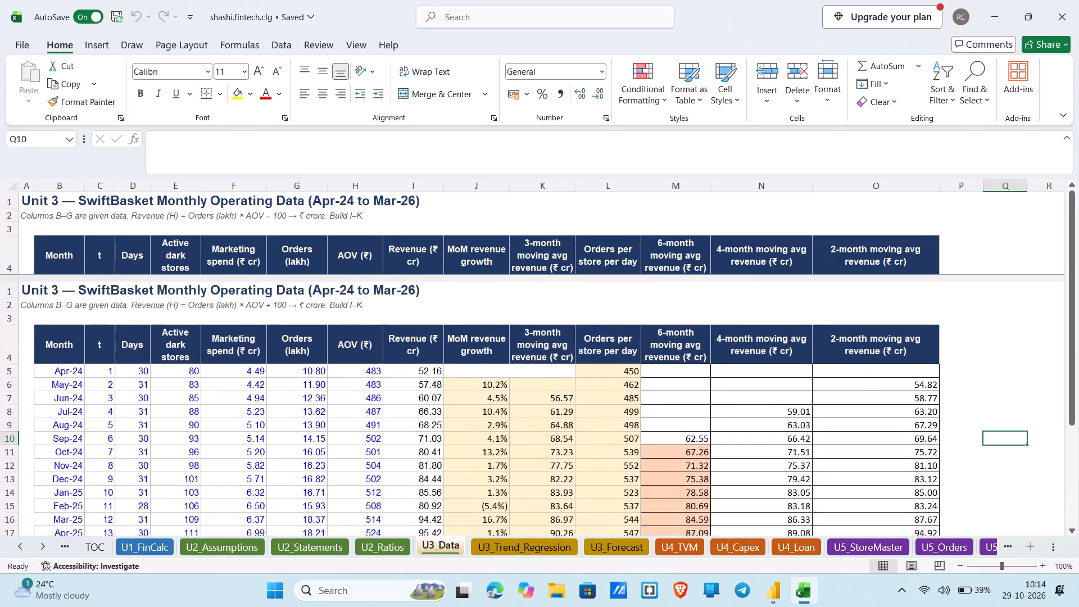
Set the shashi.fintech.clg workbook aside and open the shashi.fintech(practise) workbook from the desktop's home.practise folder.
{"action": "left_click", "coordinate": [994, 11]}
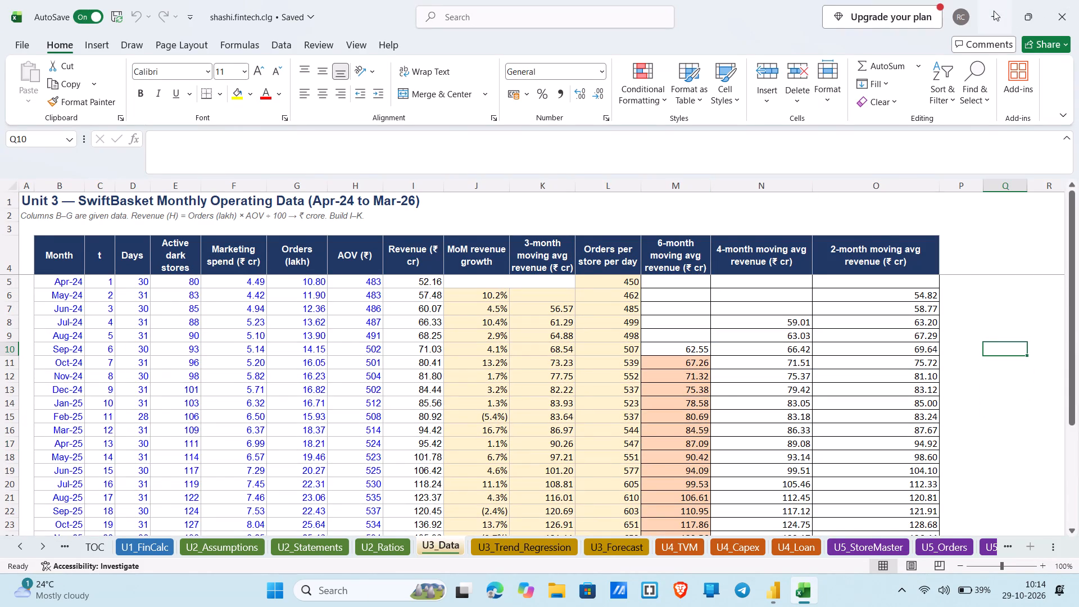
{"action": "double_click", "coordinate": [146, 230]}
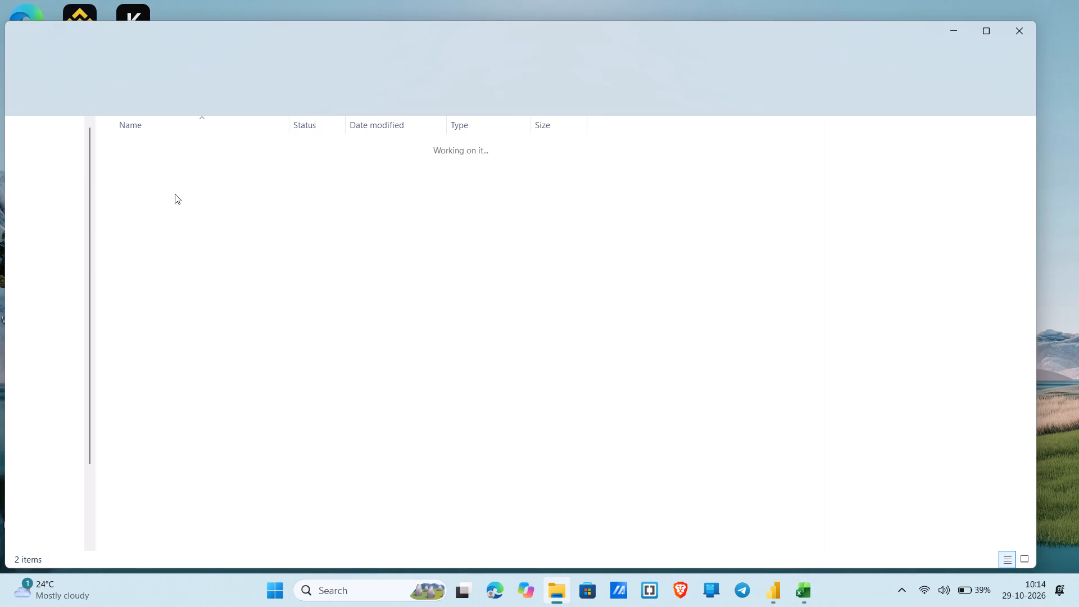
{"action": "double_click", "coordinate": [161, 171]}
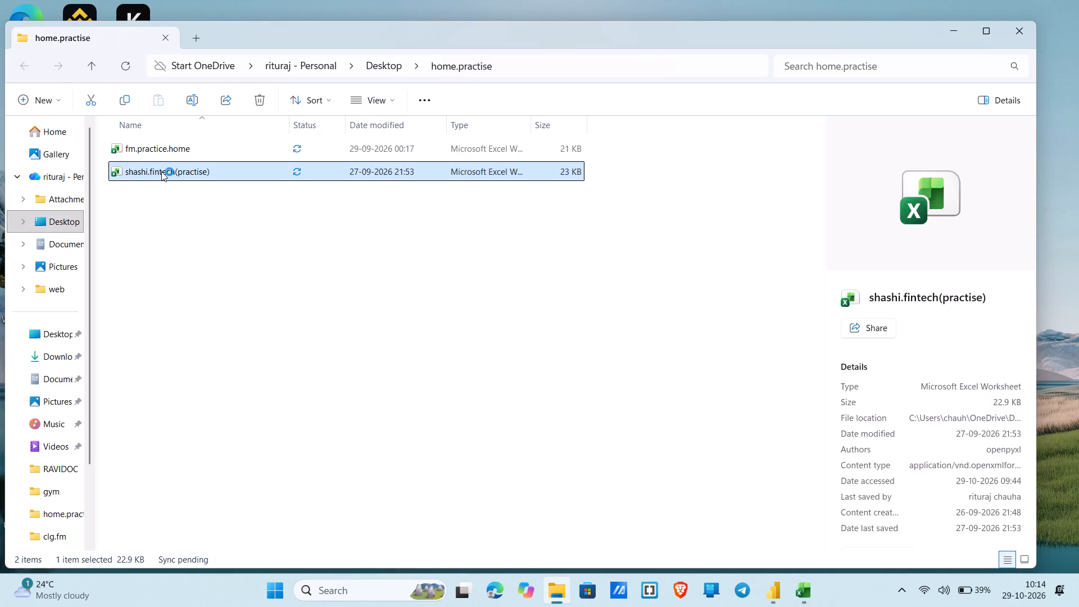
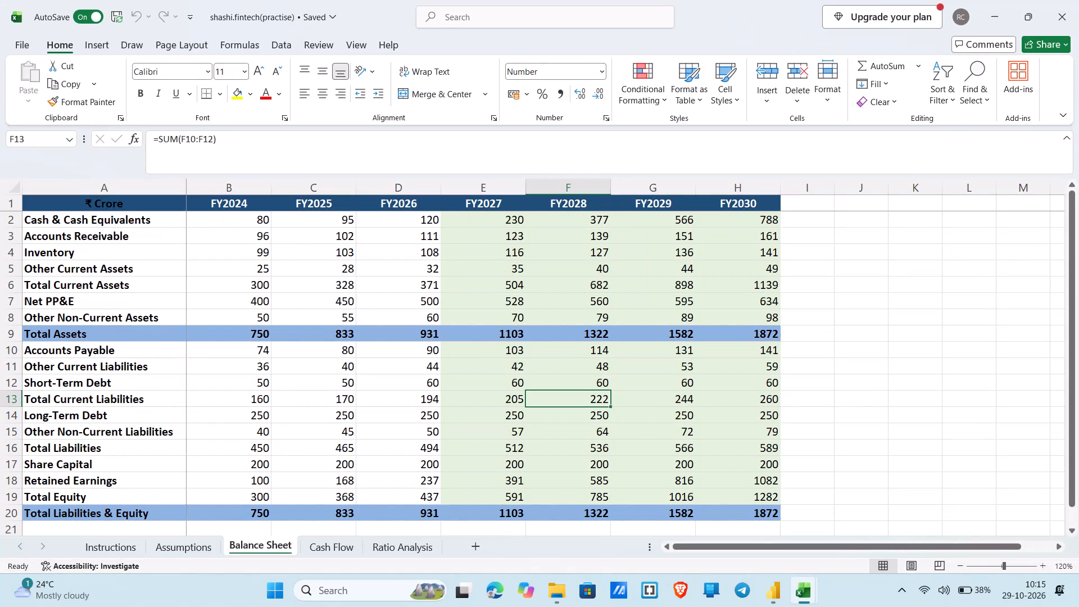
Look through the Cash Flow sheet and the Ratio Analysis sheet of the practice workbook.
{"action": "right_click", "coordinate": [329, 550]}
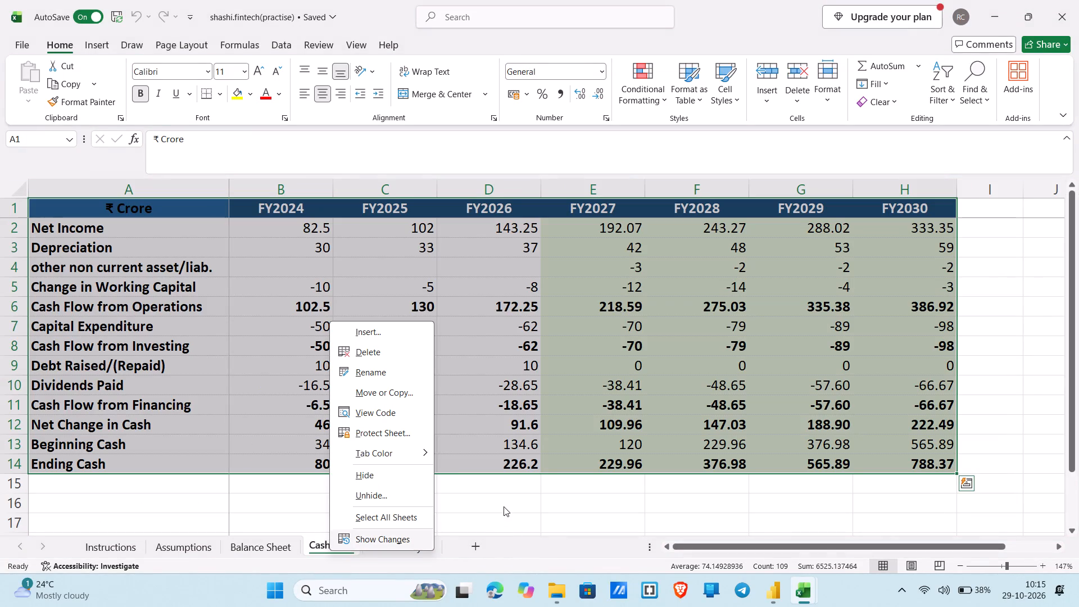
{"action": "left_click", "coordinate": [504, 506]}
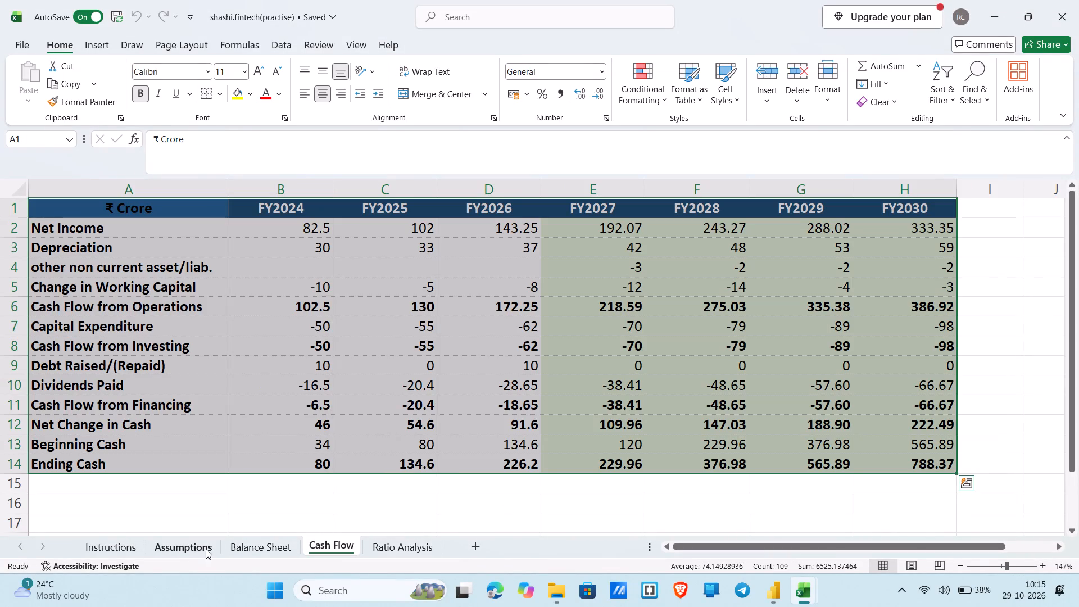
{"action": "left_click", "coordinate": [398, 545]}
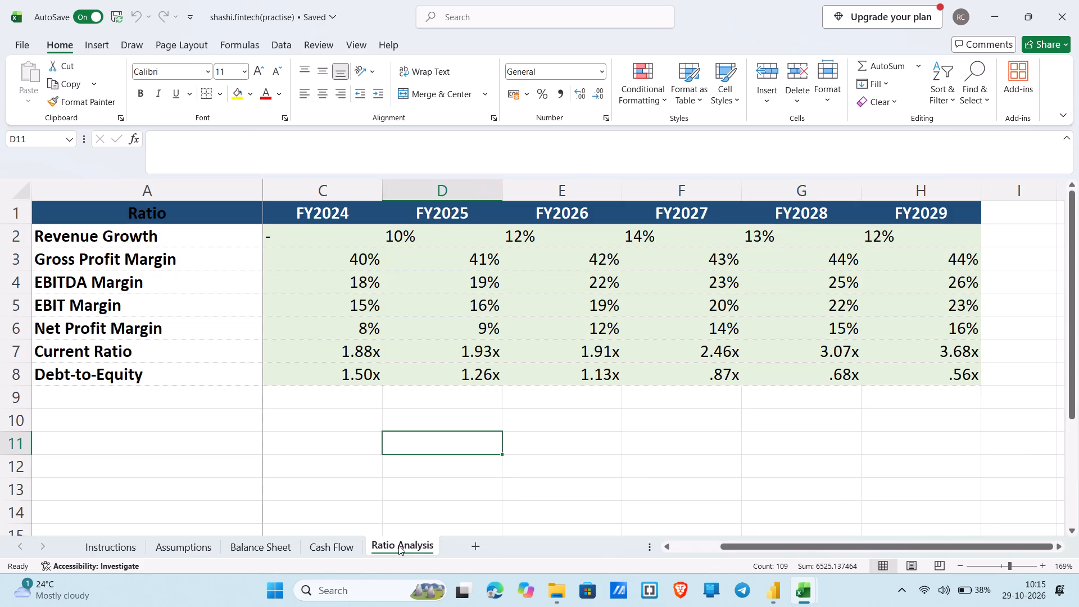
Return to the Balance Sheet worksheet and request recommended PivotTables for its ₹ Crore data table.
{"action": "right_click", "coordinate": [257, 548]}
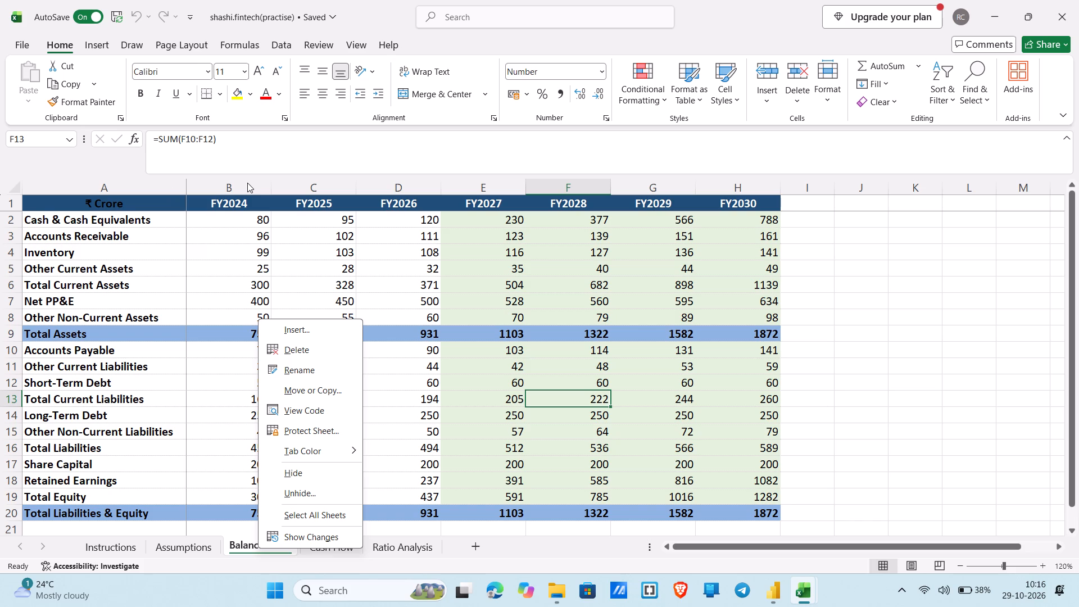
{"action": "left_click", "coordinate": [284, 45]}
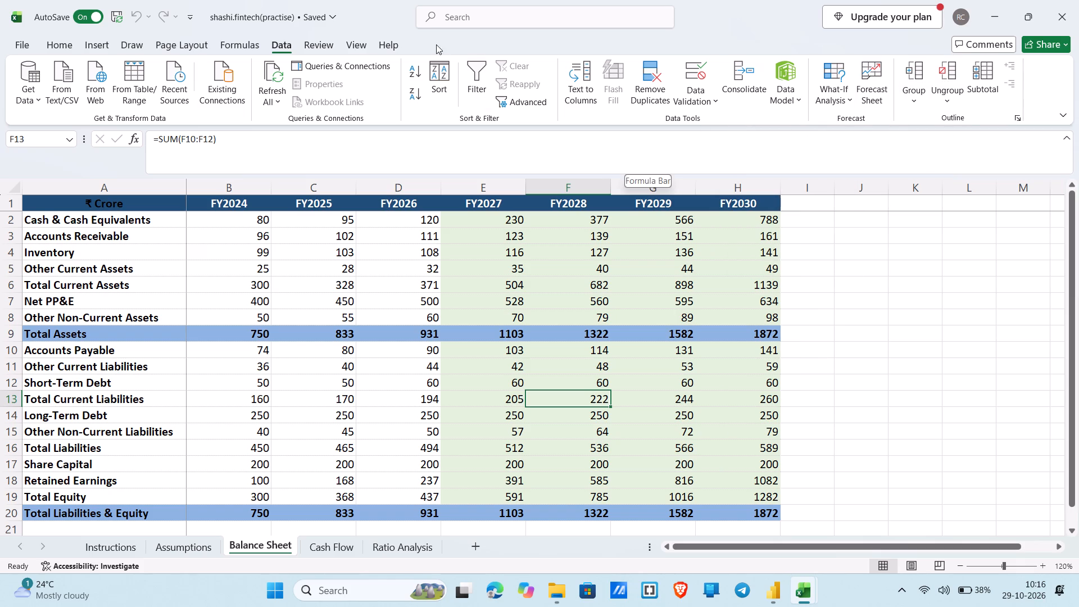
{"action": "left_click", "coordinate": [97, 44]}
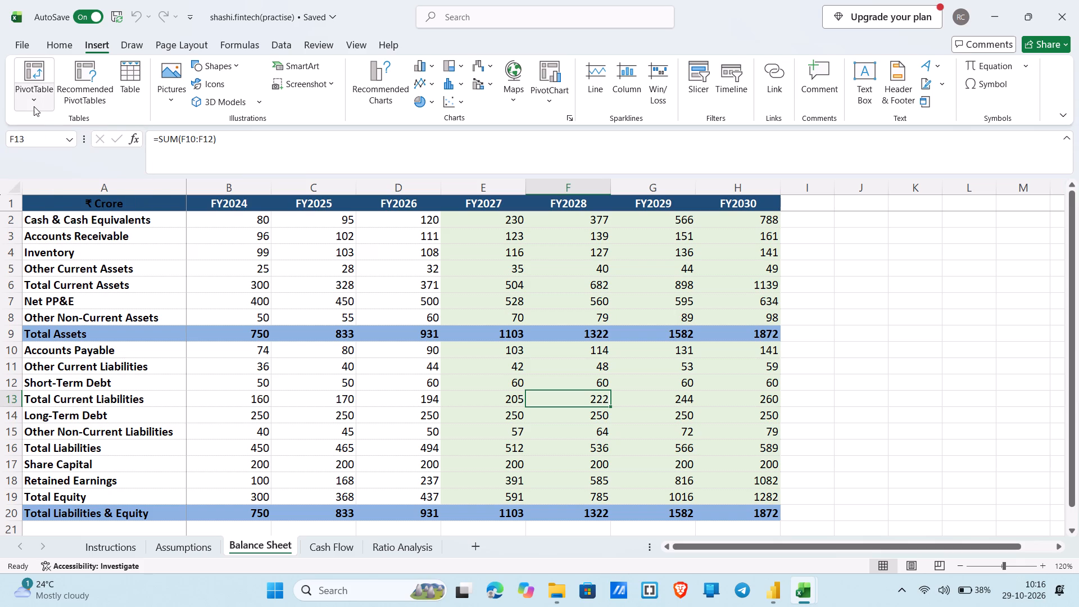
{"action": "left_click", "coordinate": [69, 105]}
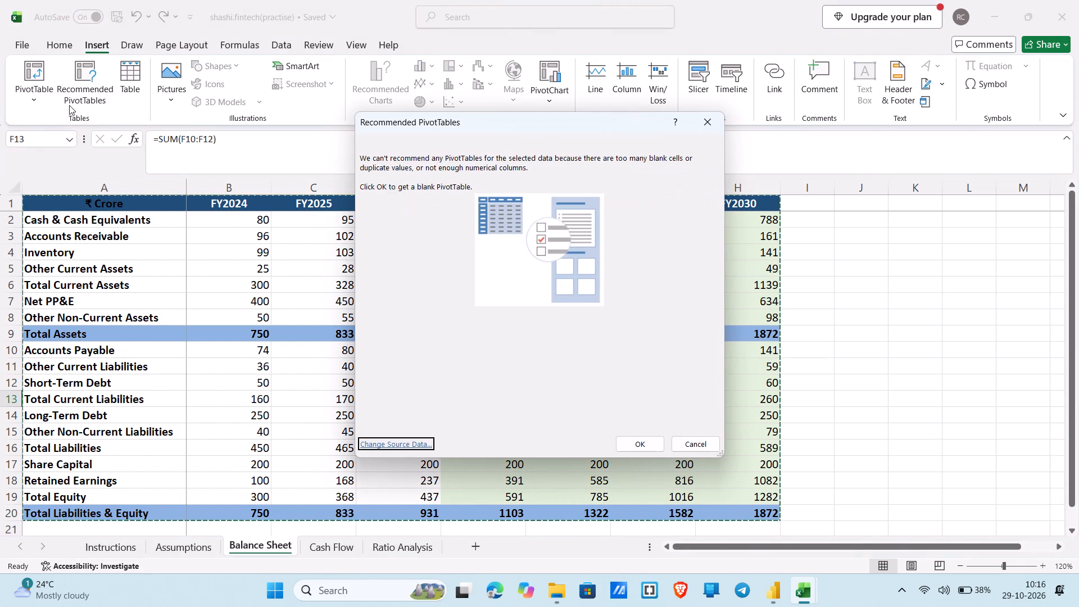
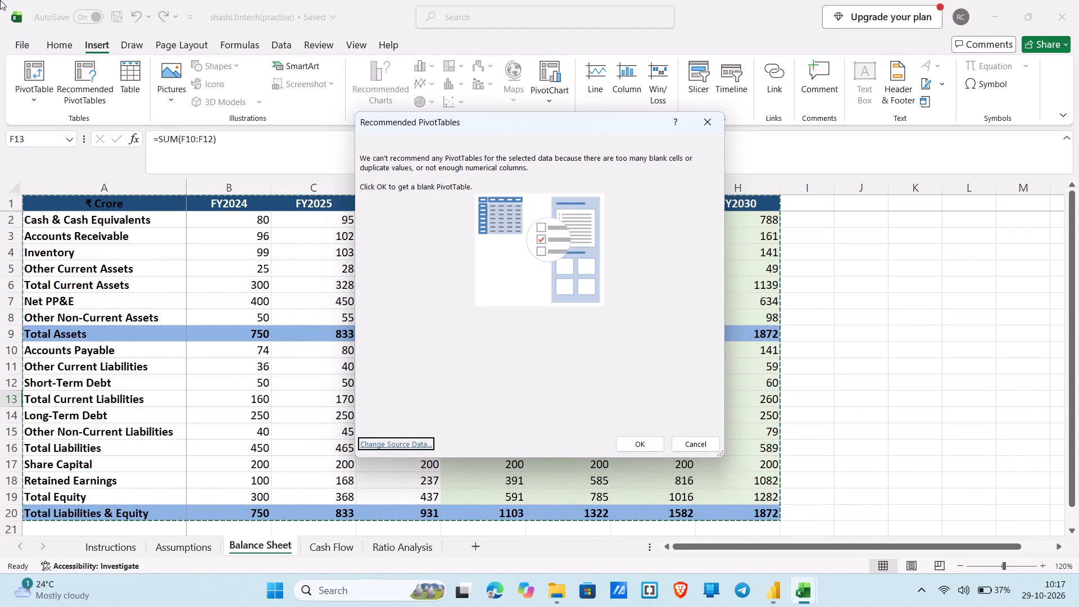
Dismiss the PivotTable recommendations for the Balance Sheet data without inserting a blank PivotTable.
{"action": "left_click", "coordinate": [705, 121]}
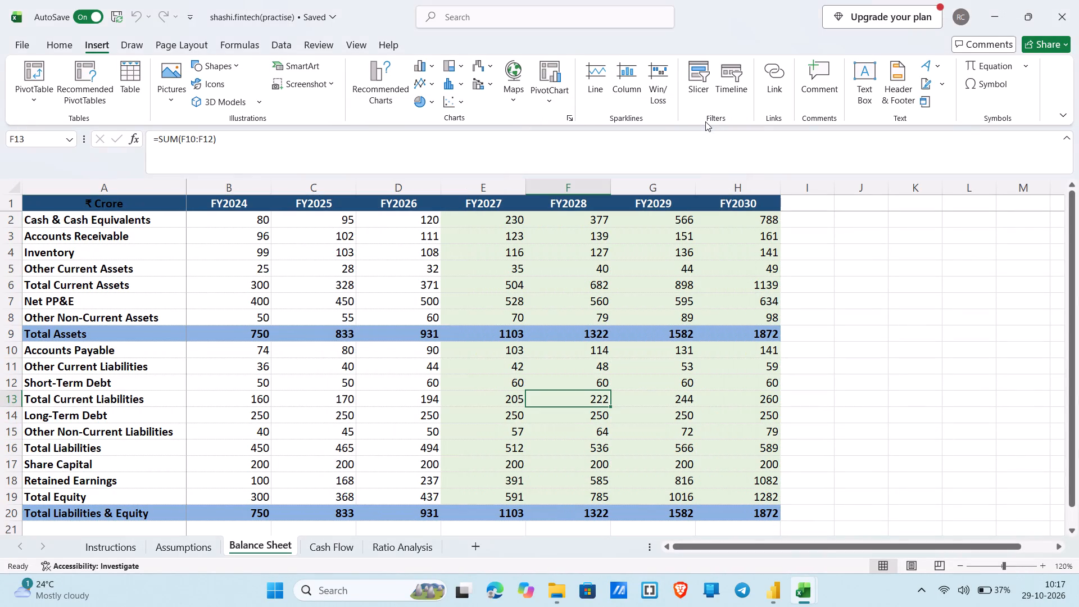